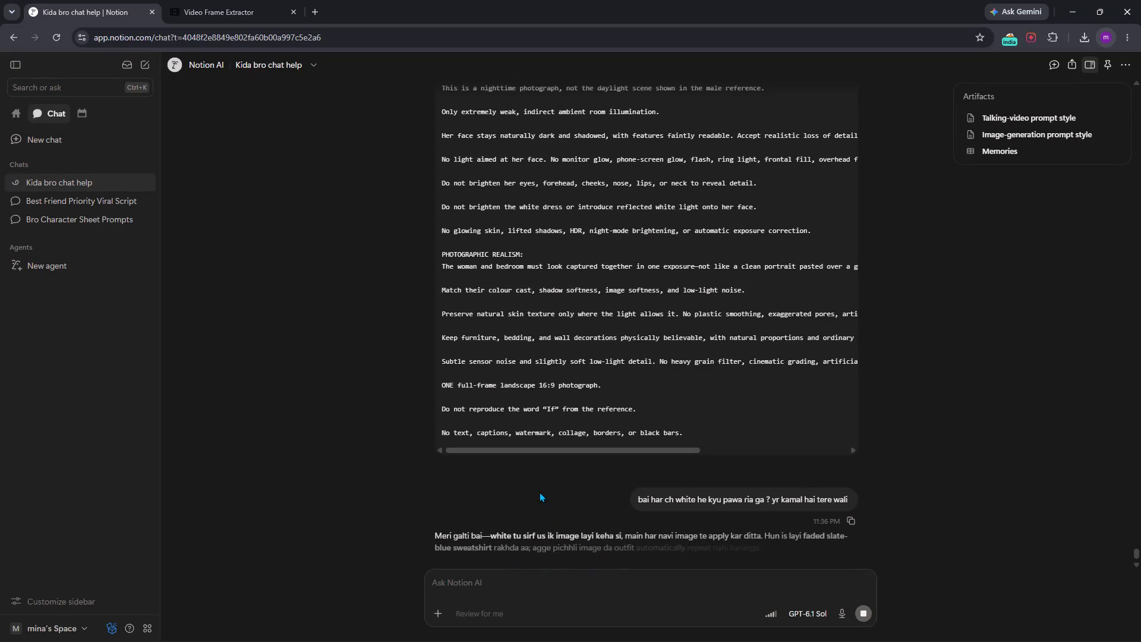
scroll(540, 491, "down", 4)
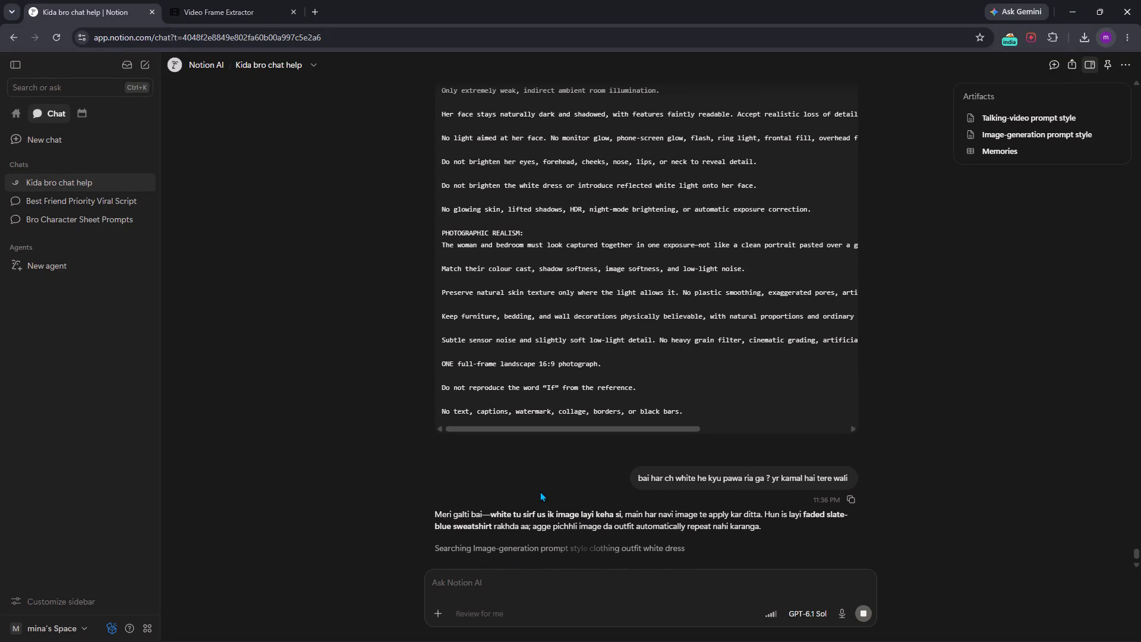
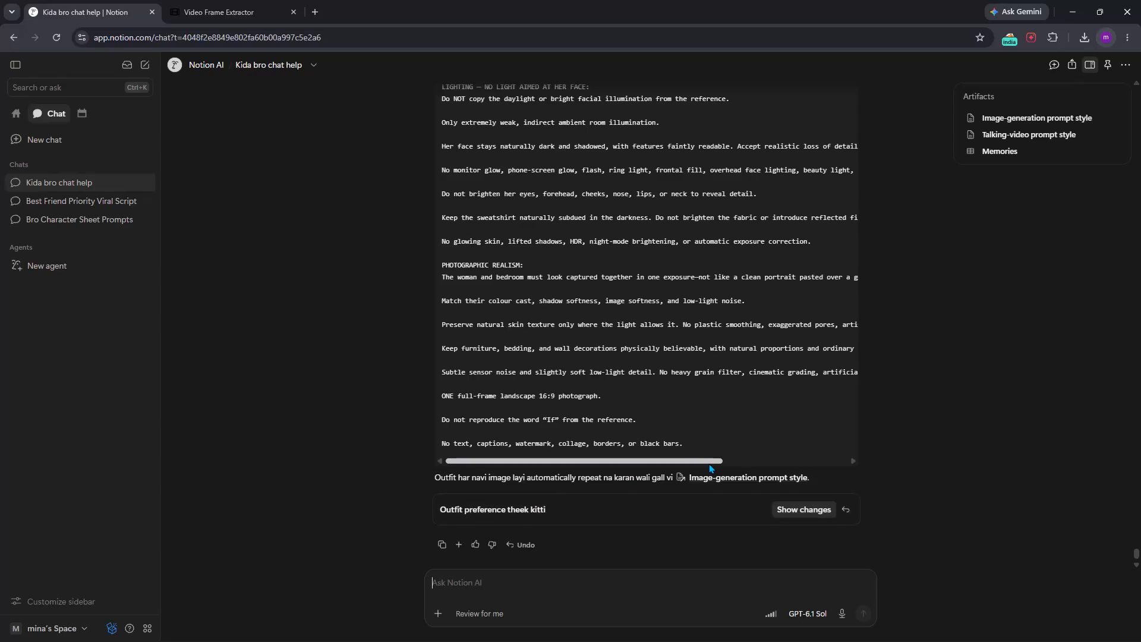
Copy the full corrected slate-blue sweatshirt image prompt from the latest Notion AI reply.
scroll(709, 463, "up", 11)
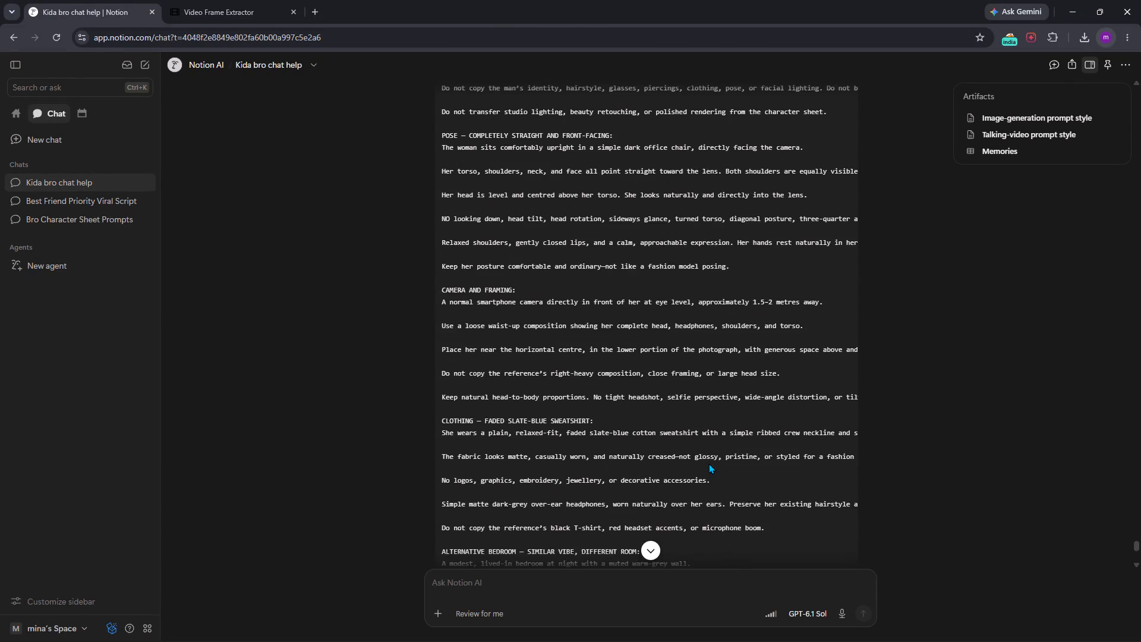
scroll(709, 463, "up", 3)
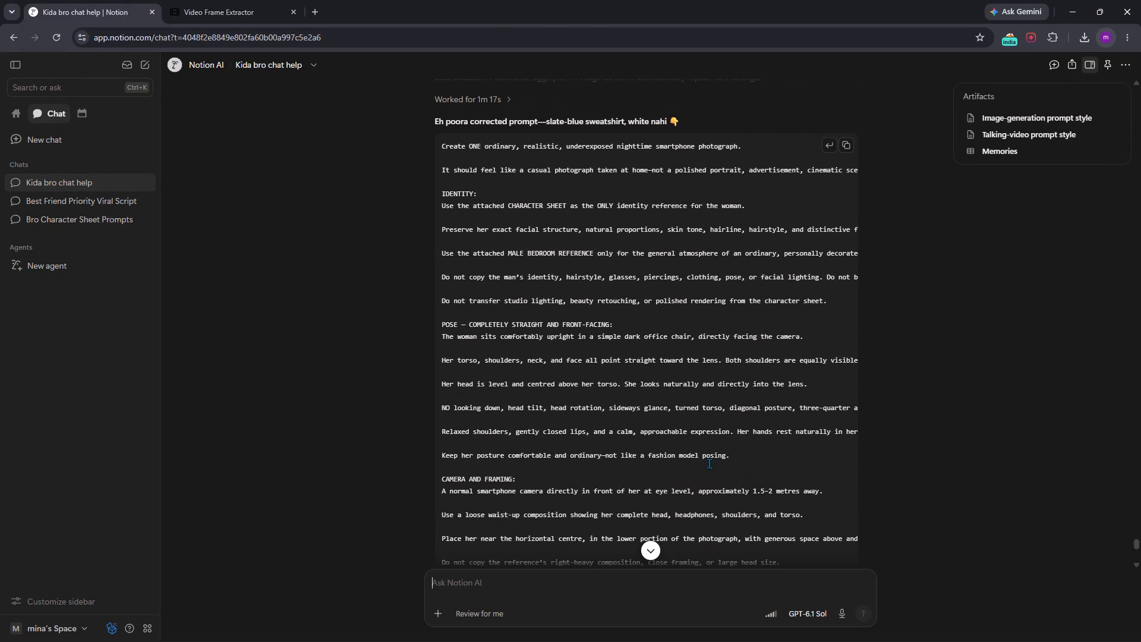
scroll(716, 463, "up", 1)
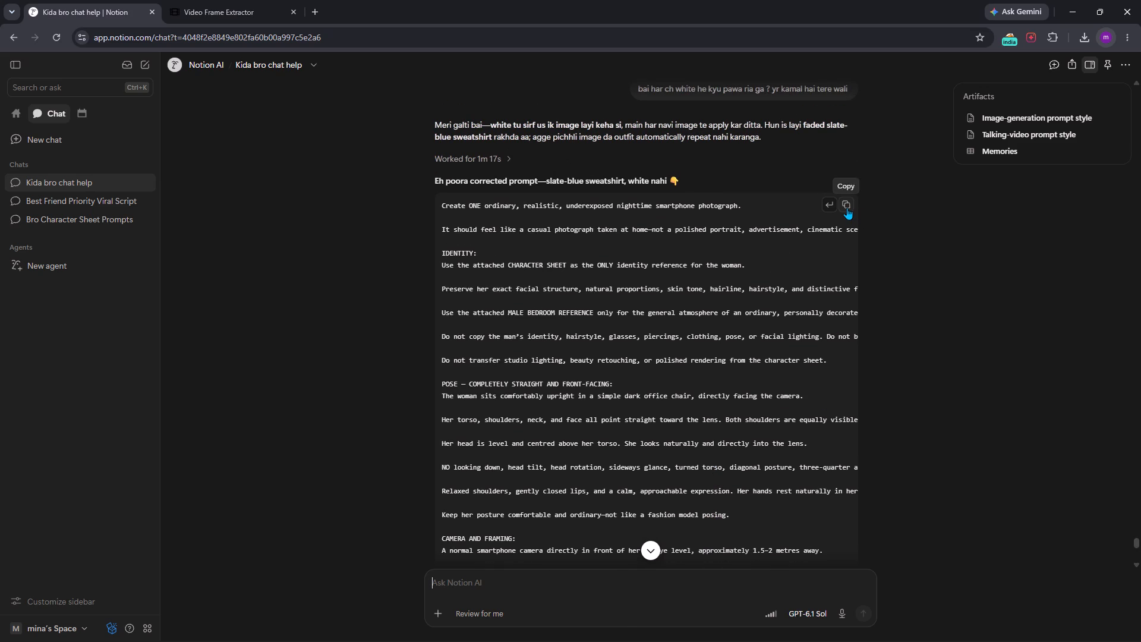
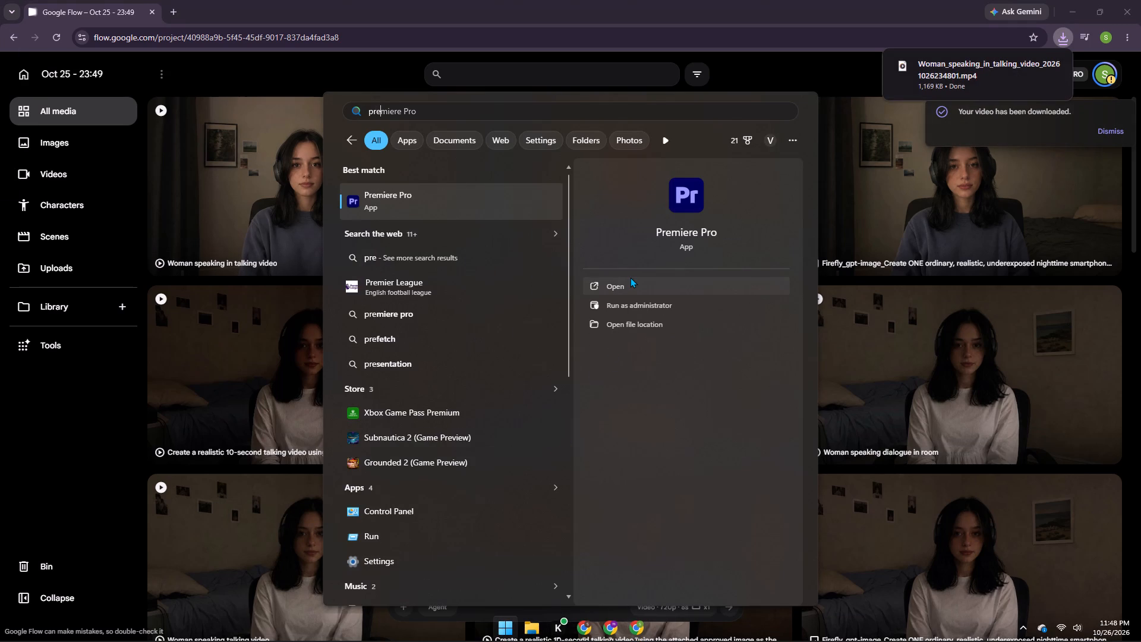
left_click(630, 277)
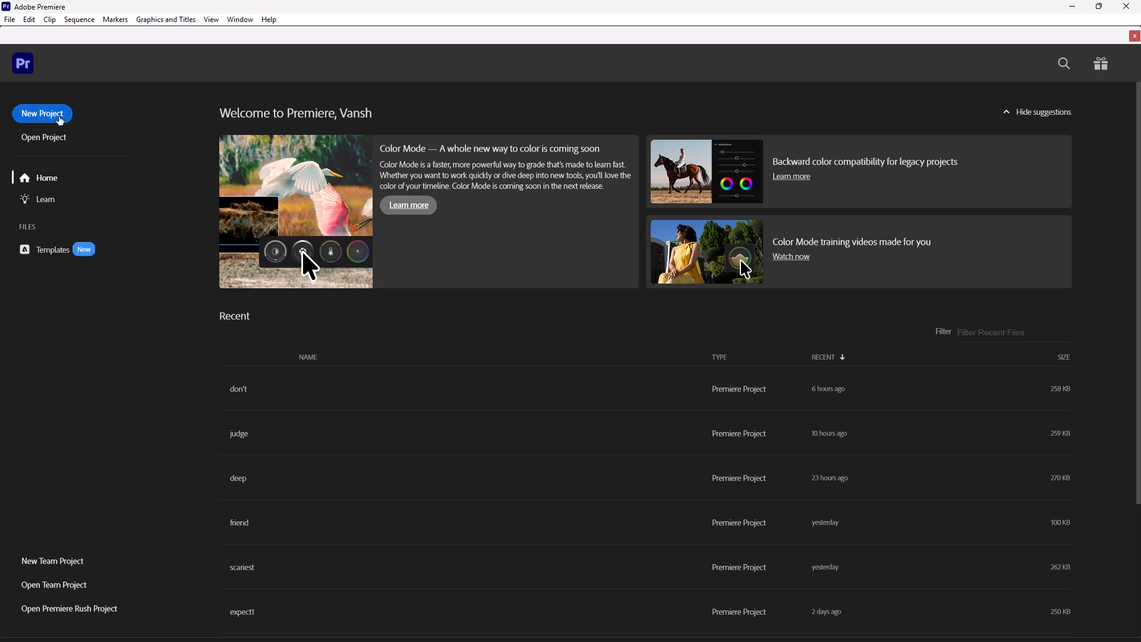
Create a new project named "time" in D:\sunday1-2 from a template and dismiss the missing-font notice.
left_click(52, 112)
key("BackSpace")
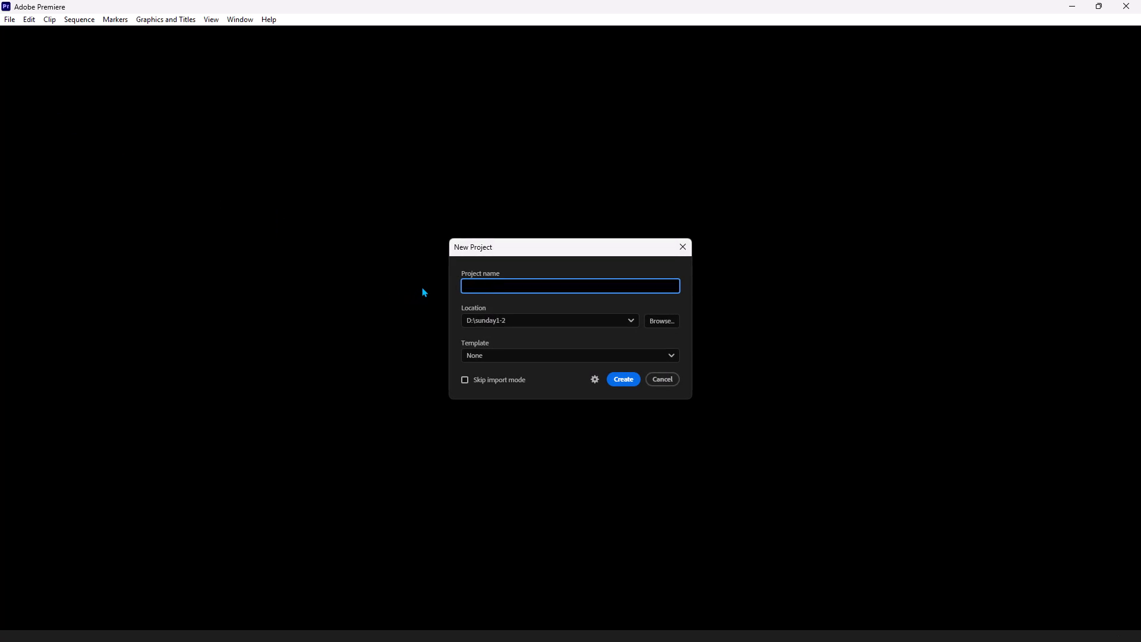
type("see")
key("BackSpace")
key("BackSpace")
key("BackSpace")
type("time")
left_click(502, 358)
left_click(520, 408)
left_click(630, 378)
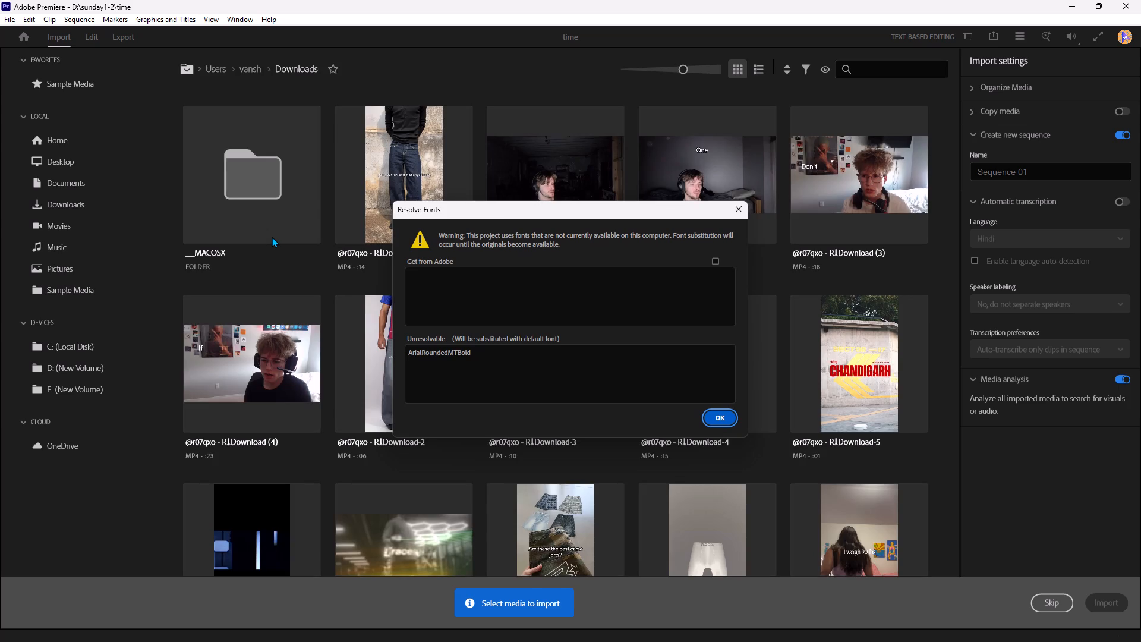
left_click(745, 211)
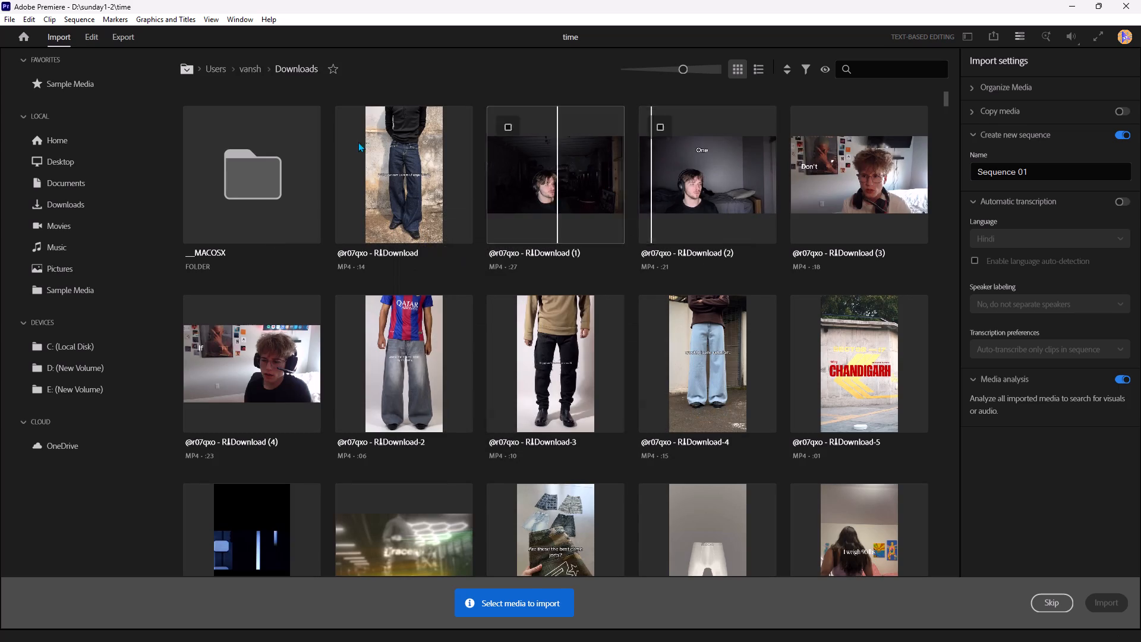
left_click(97, 43)
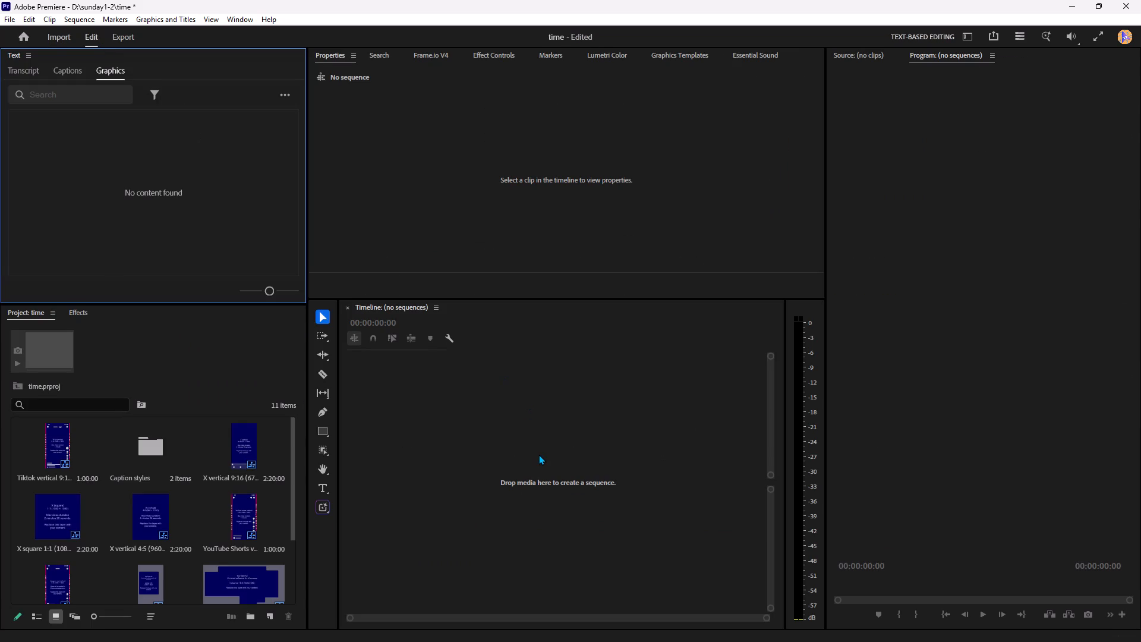
key("ctrl+i")
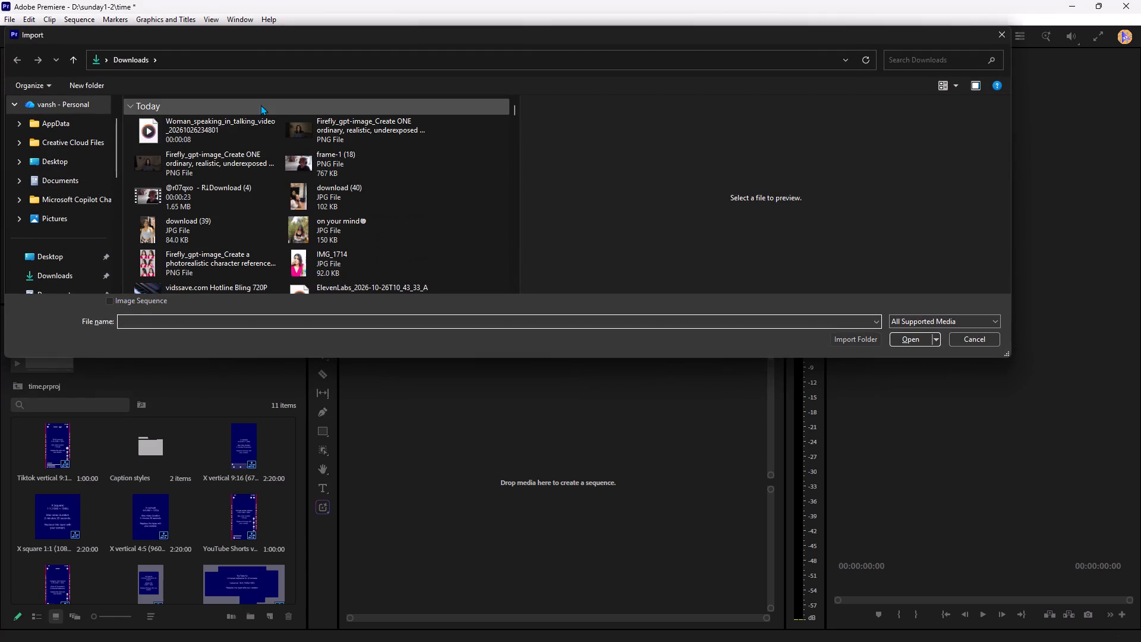
left_click(236, 123)
left_click(911, 342)
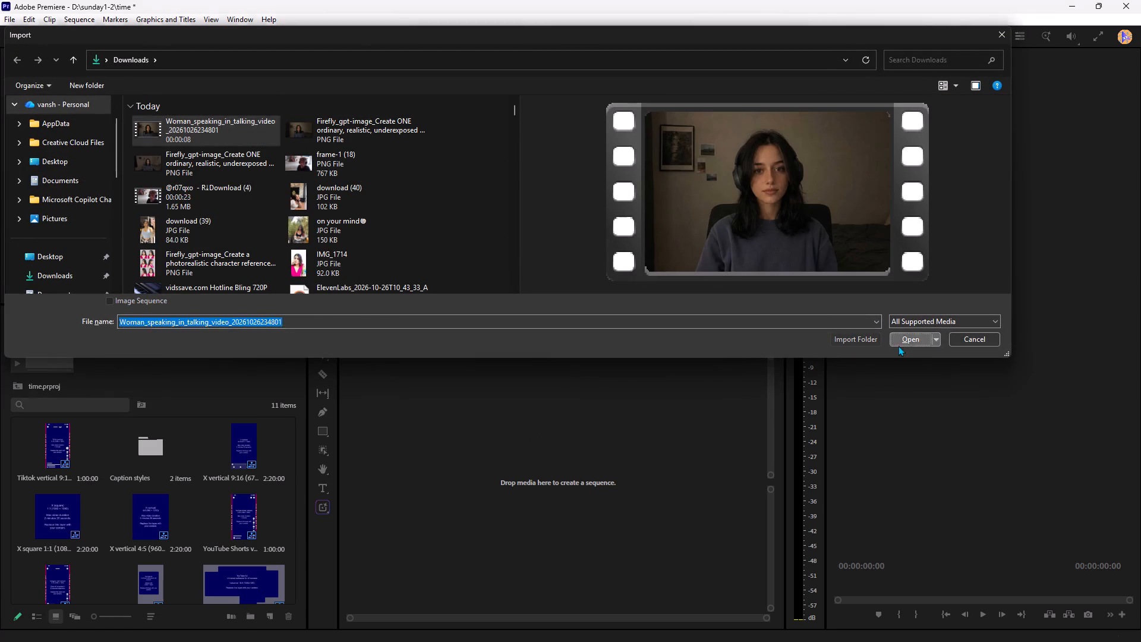
left_click_drag(259, 572, 469, 512)
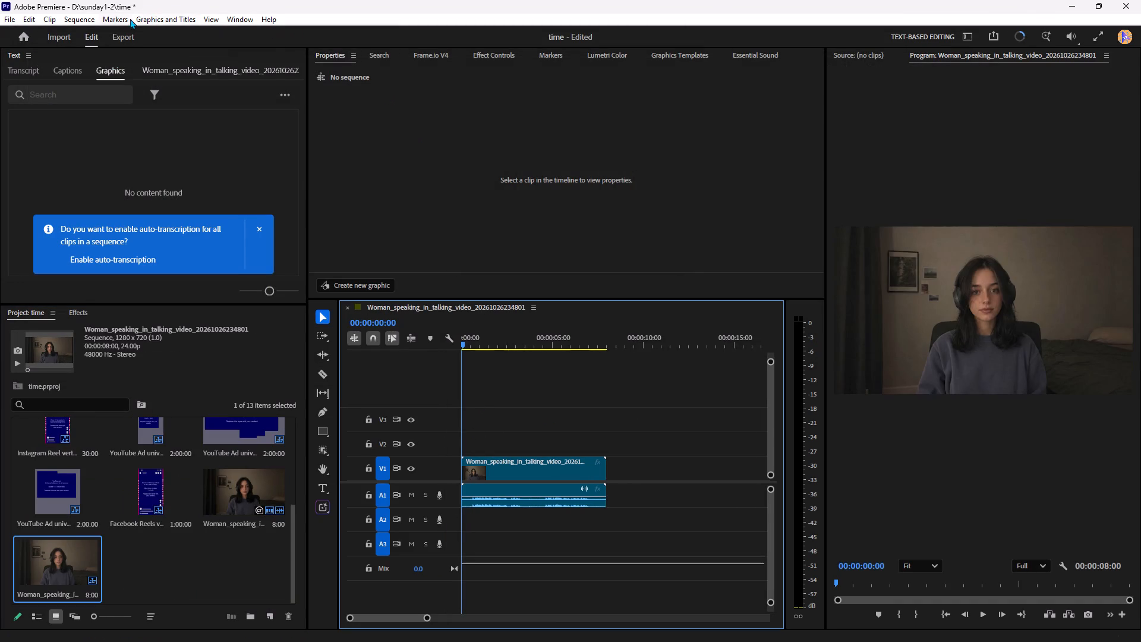
Change the sequence frame size to 1080 horizontal by 1920 vertical and accept deleting its previews.
left_click(87, 23)
left_click(103, 36)
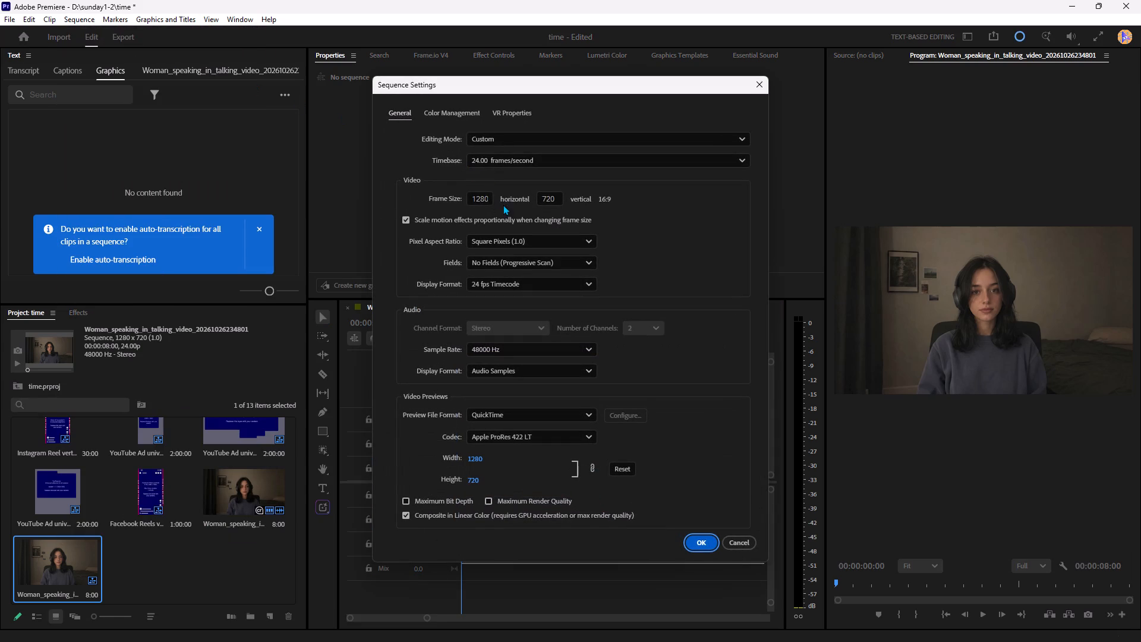
double_click(483, 200)
type("1080")
double_click(552, 197)
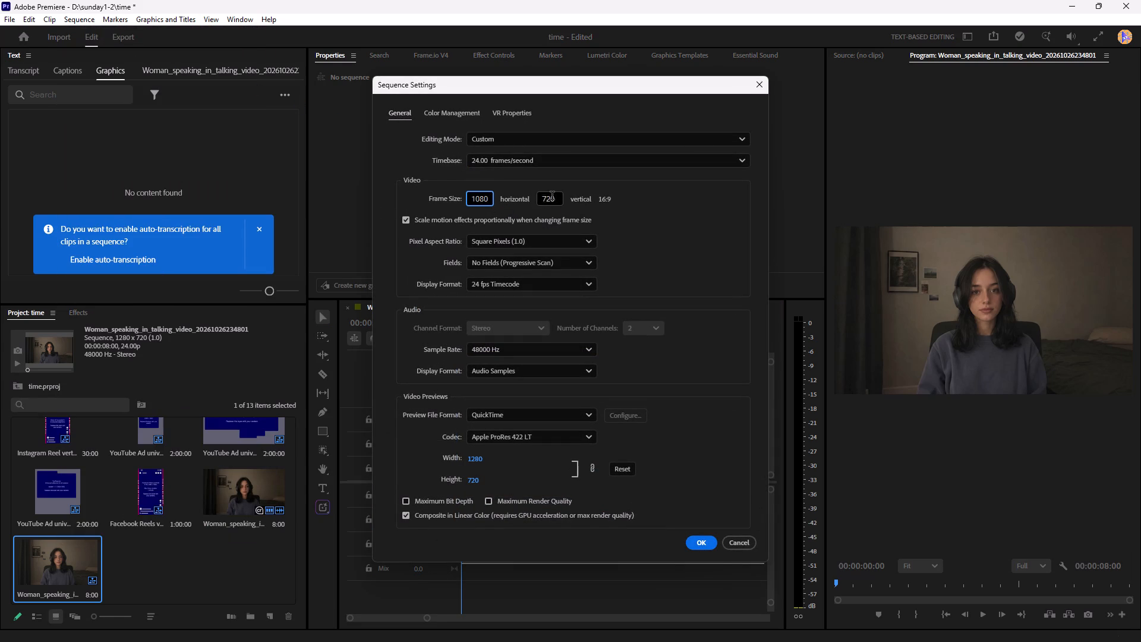
type("1920")
left_click(625, 226)
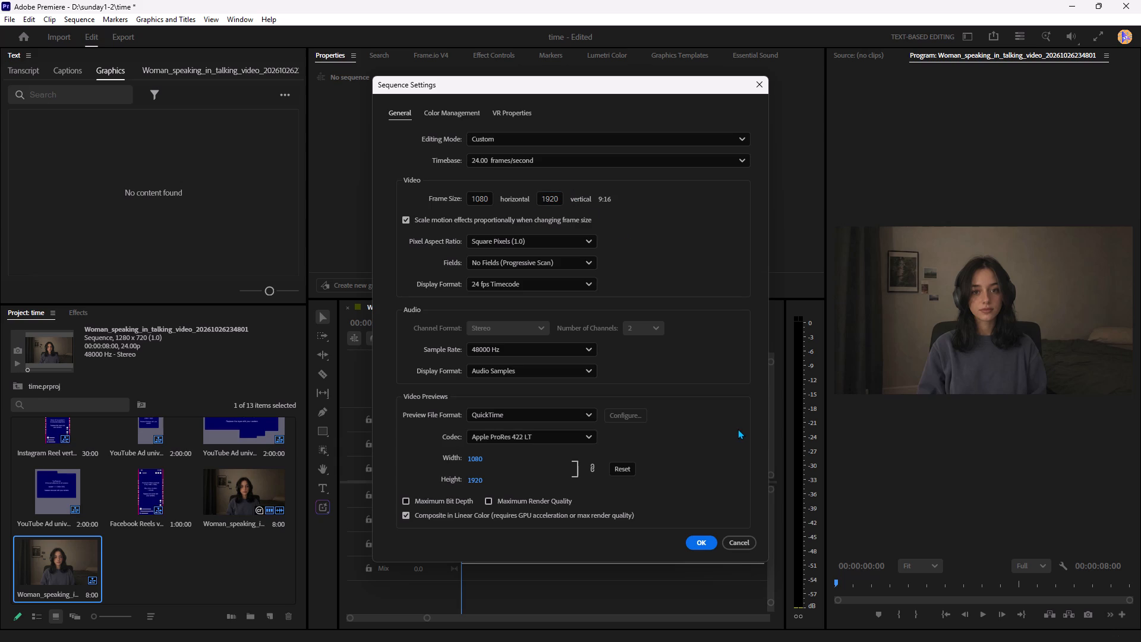
left_click(705, 543)
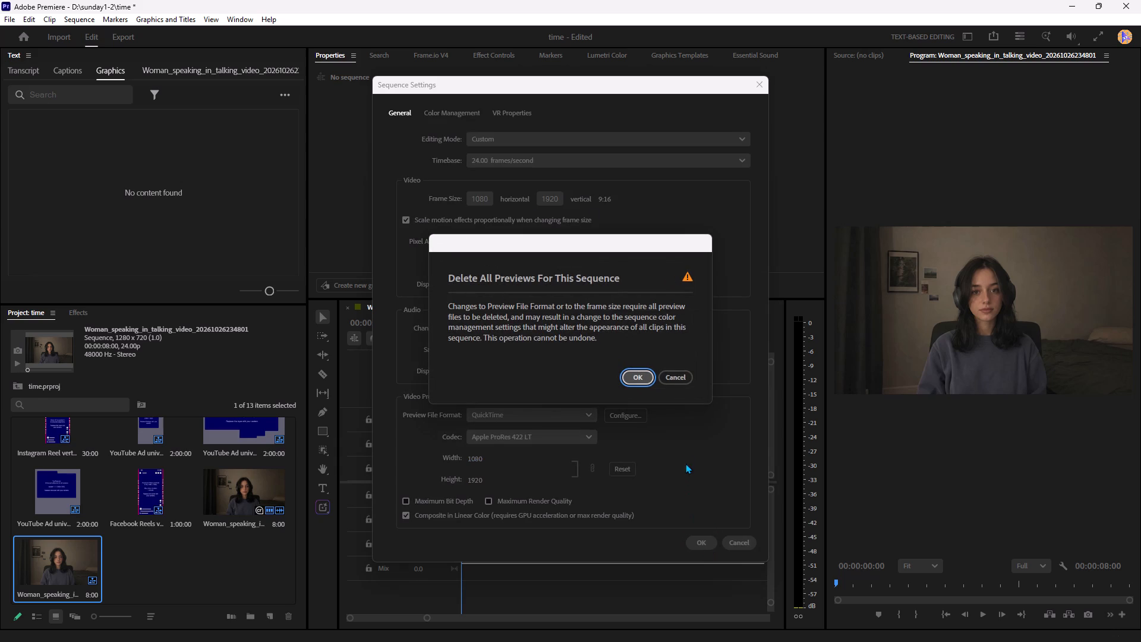
left_click(638, 379)
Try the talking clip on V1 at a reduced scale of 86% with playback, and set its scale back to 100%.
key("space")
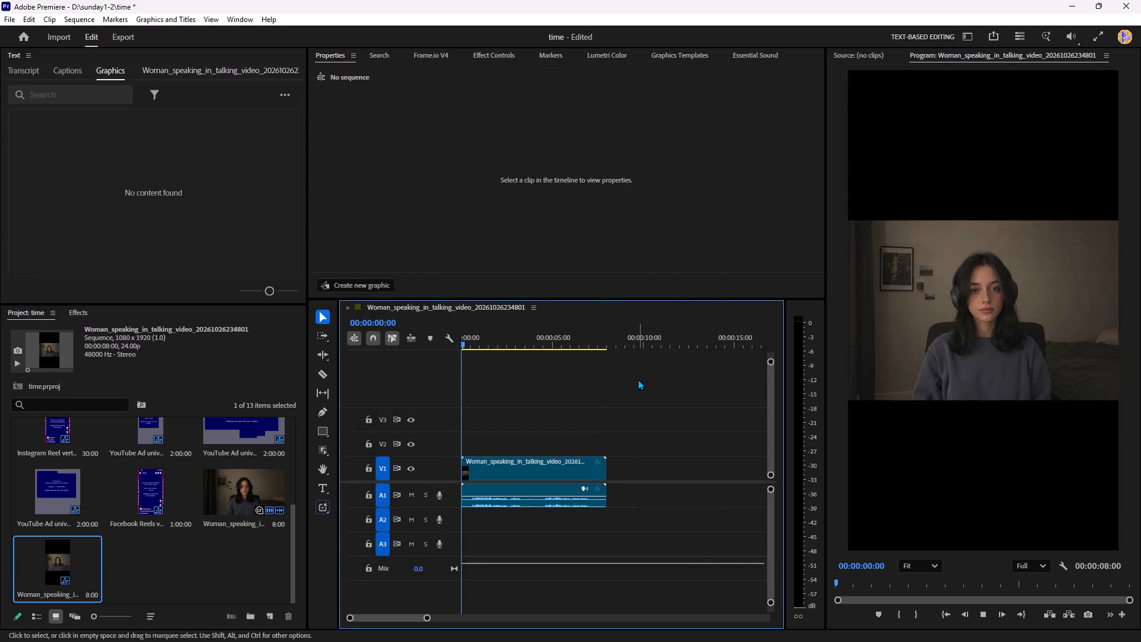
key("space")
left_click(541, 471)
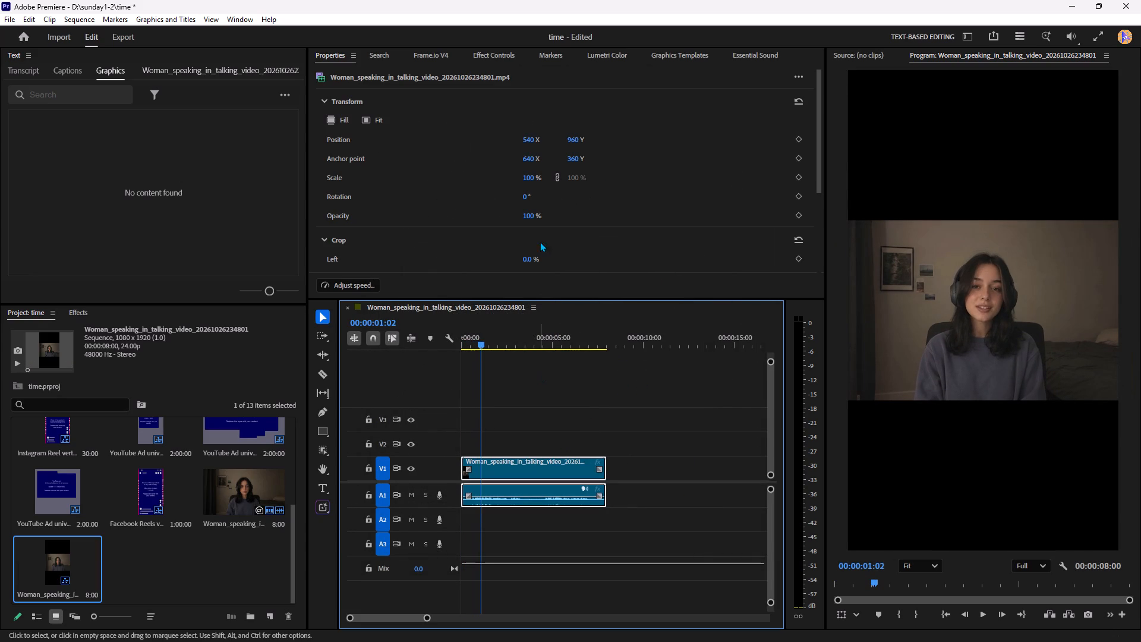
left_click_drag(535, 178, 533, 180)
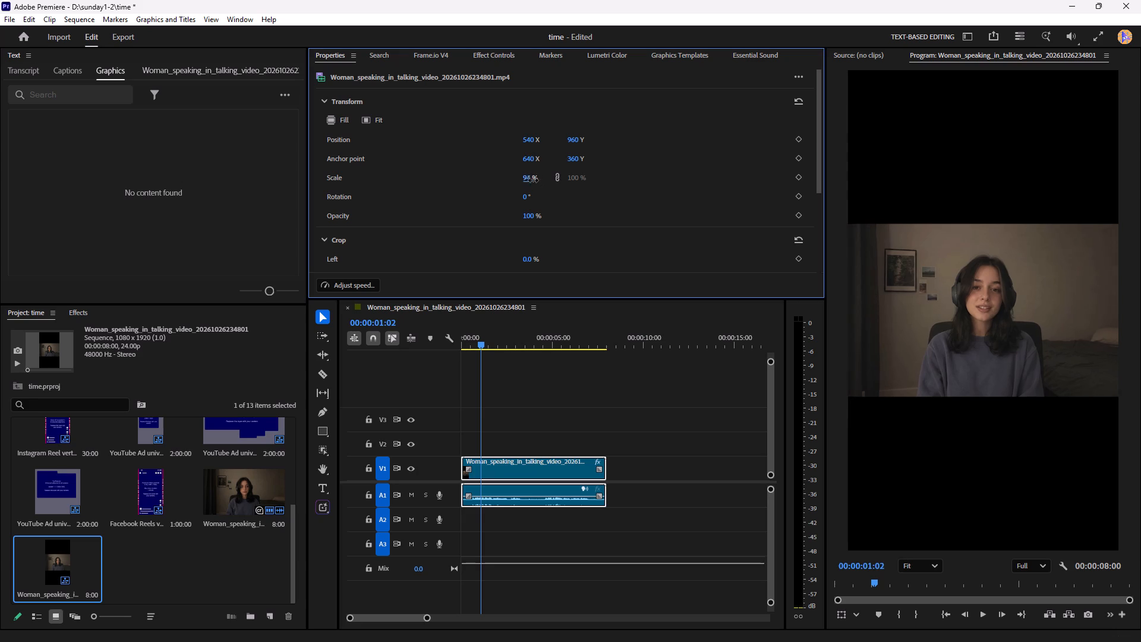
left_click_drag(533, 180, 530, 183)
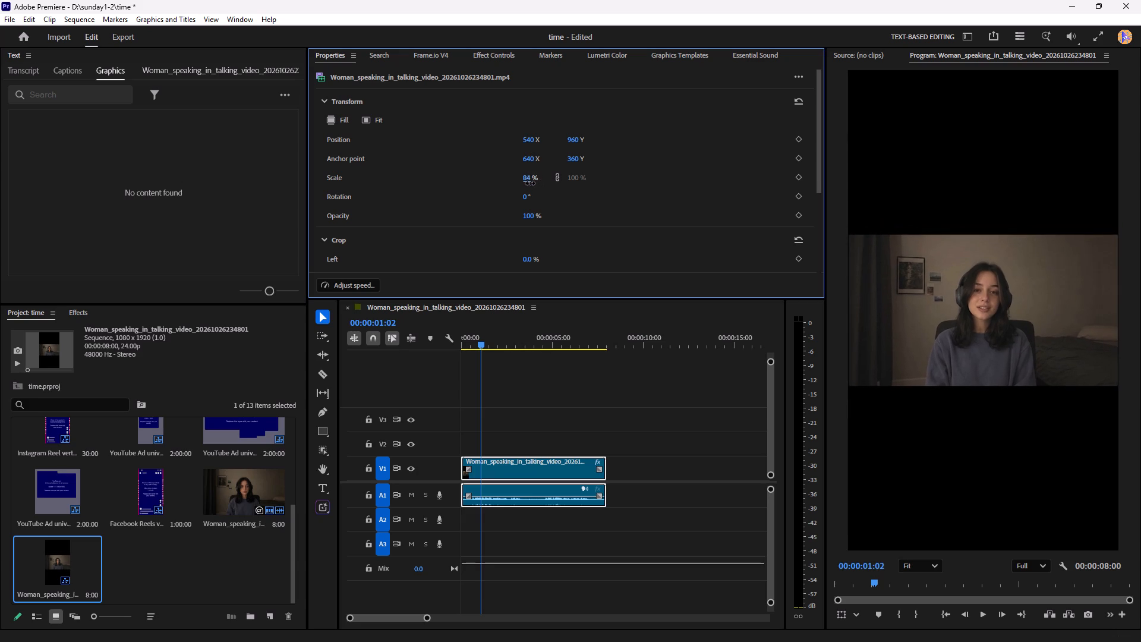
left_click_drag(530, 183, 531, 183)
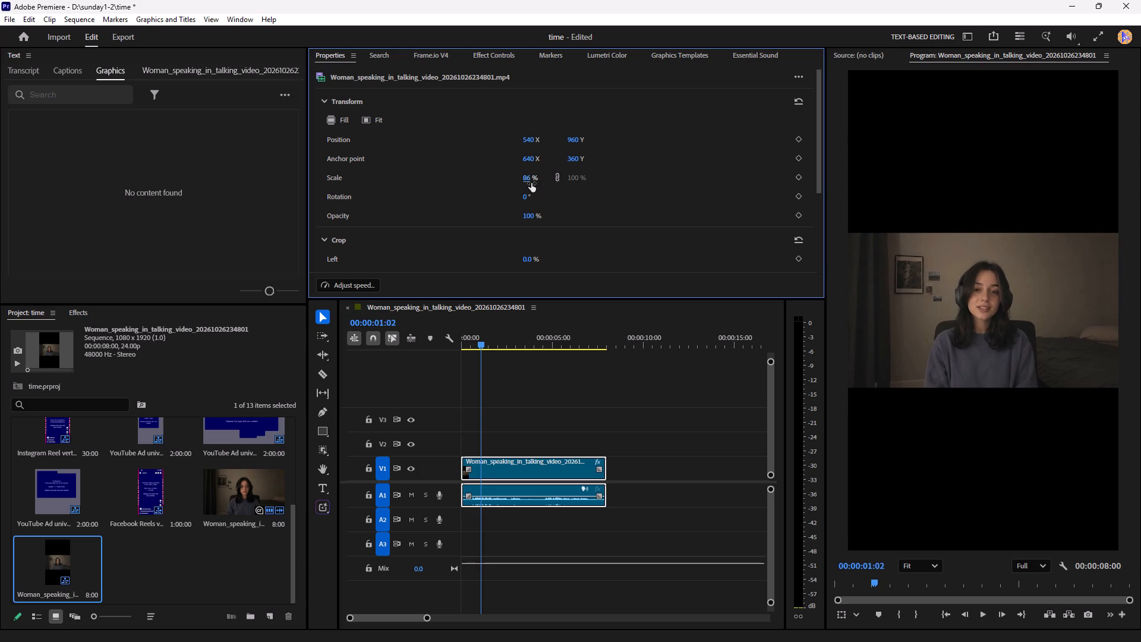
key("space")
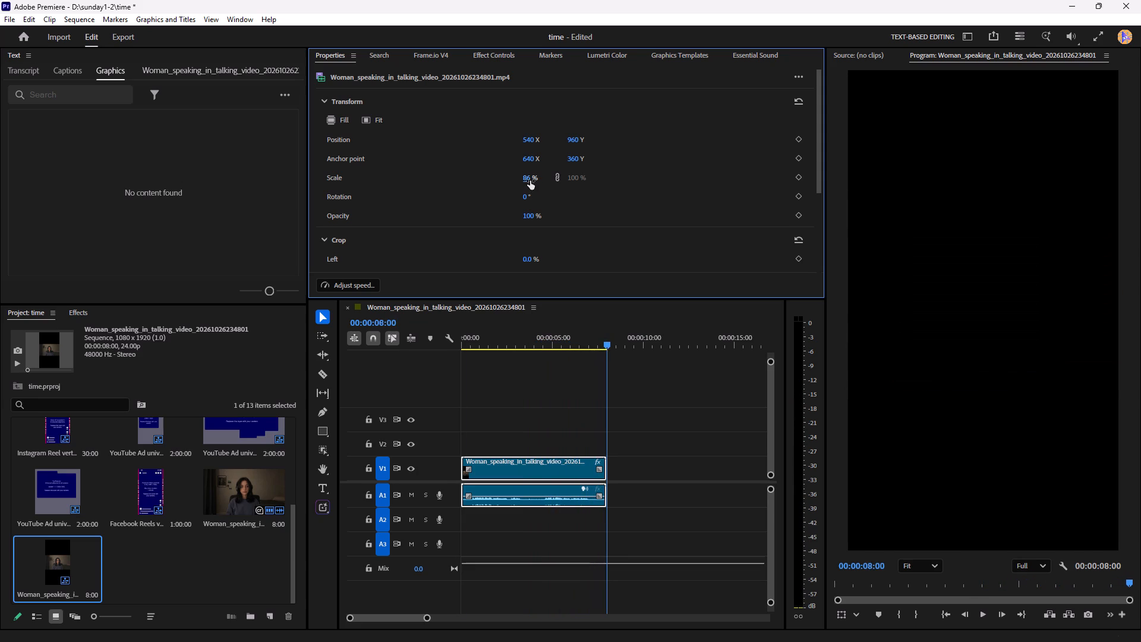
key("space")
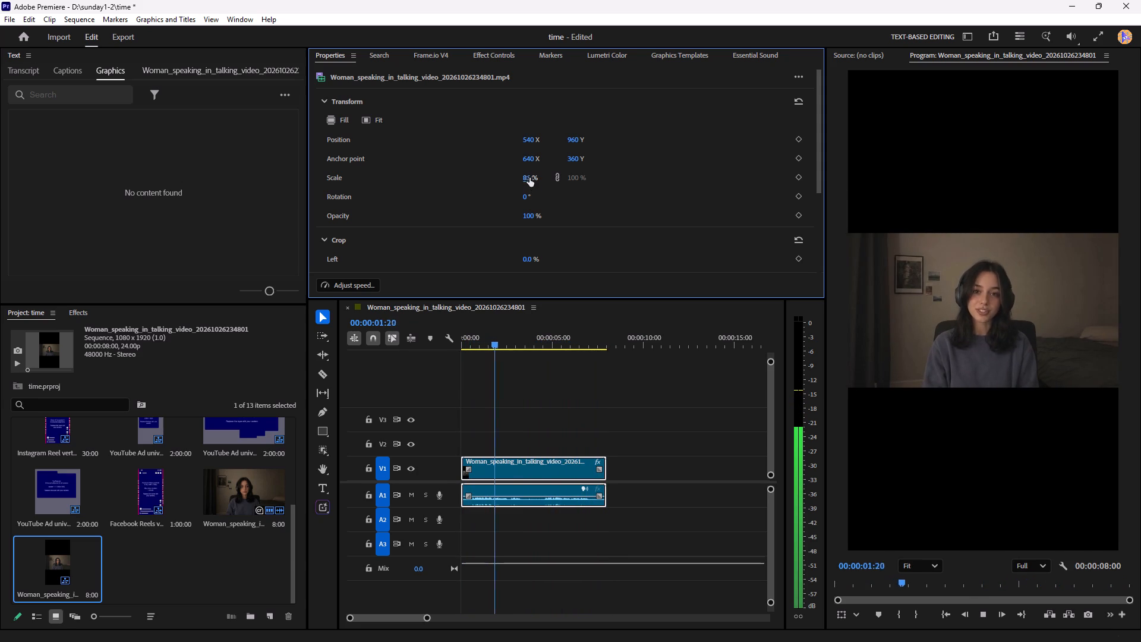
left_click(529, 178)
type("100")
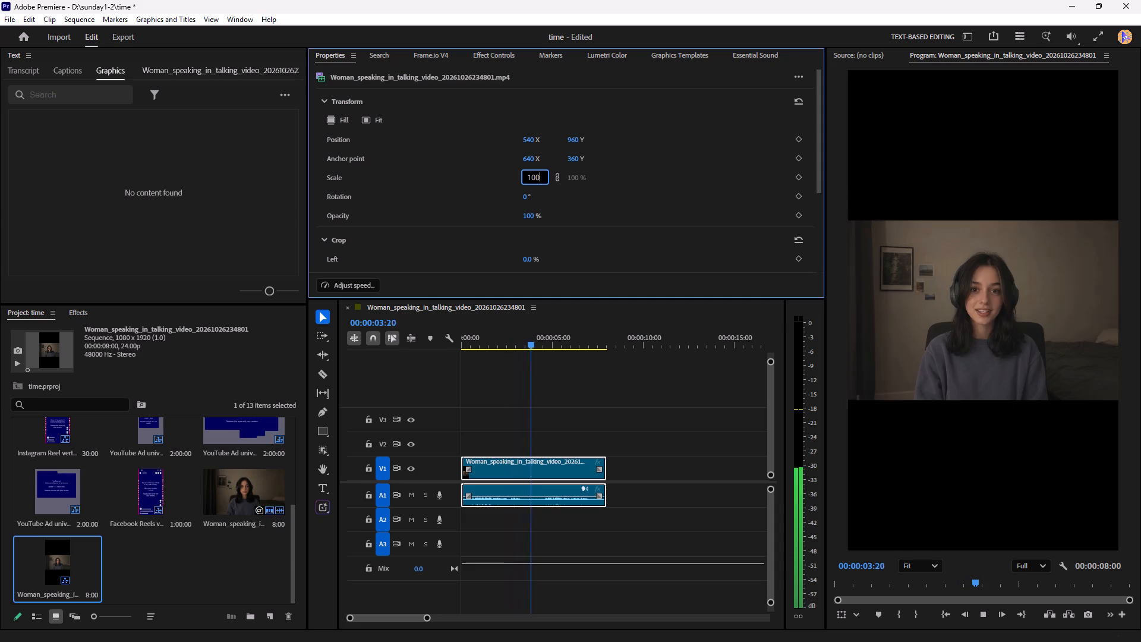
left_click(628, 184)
Play through the vertical sequence to check the talking clip's framing and performance.
key("space")
key("space")
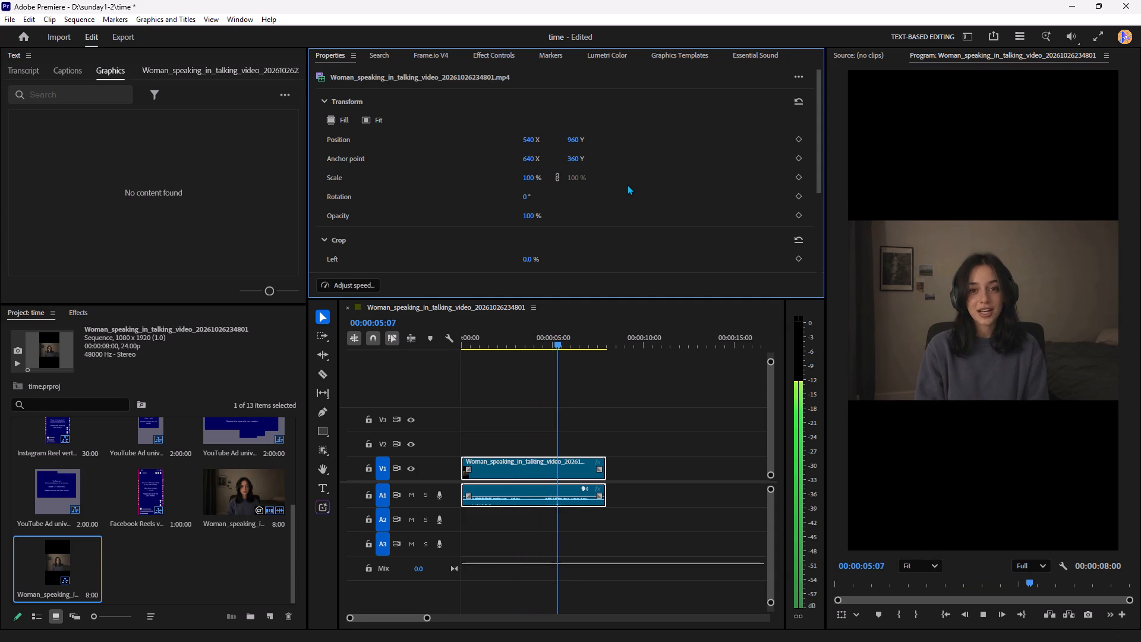
key("space")
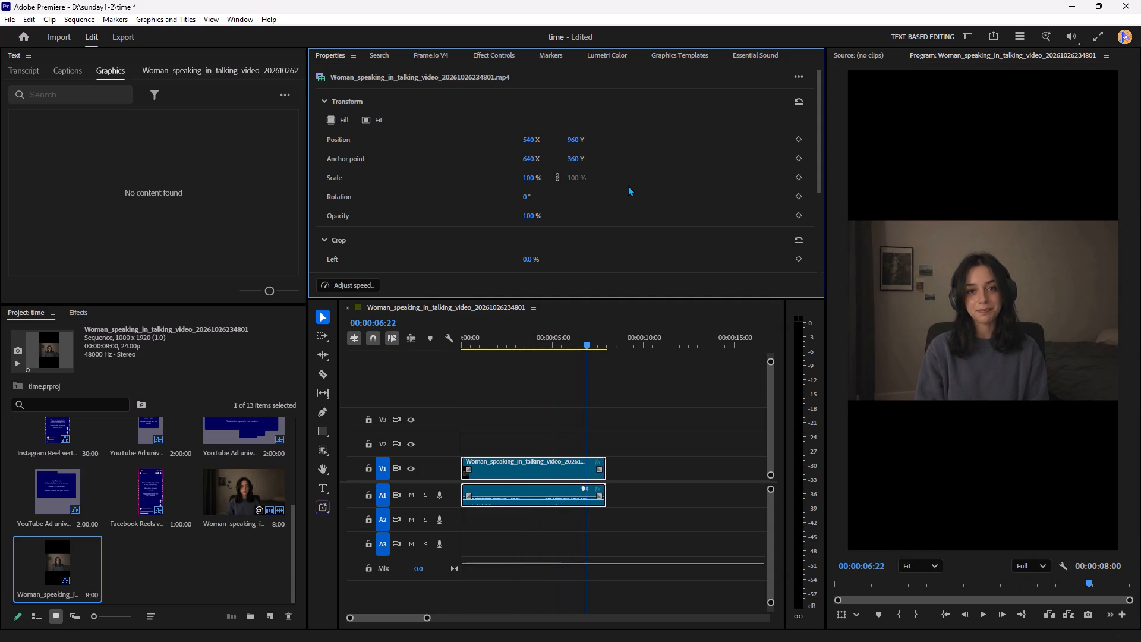
key("space")
key("space")
key("space")
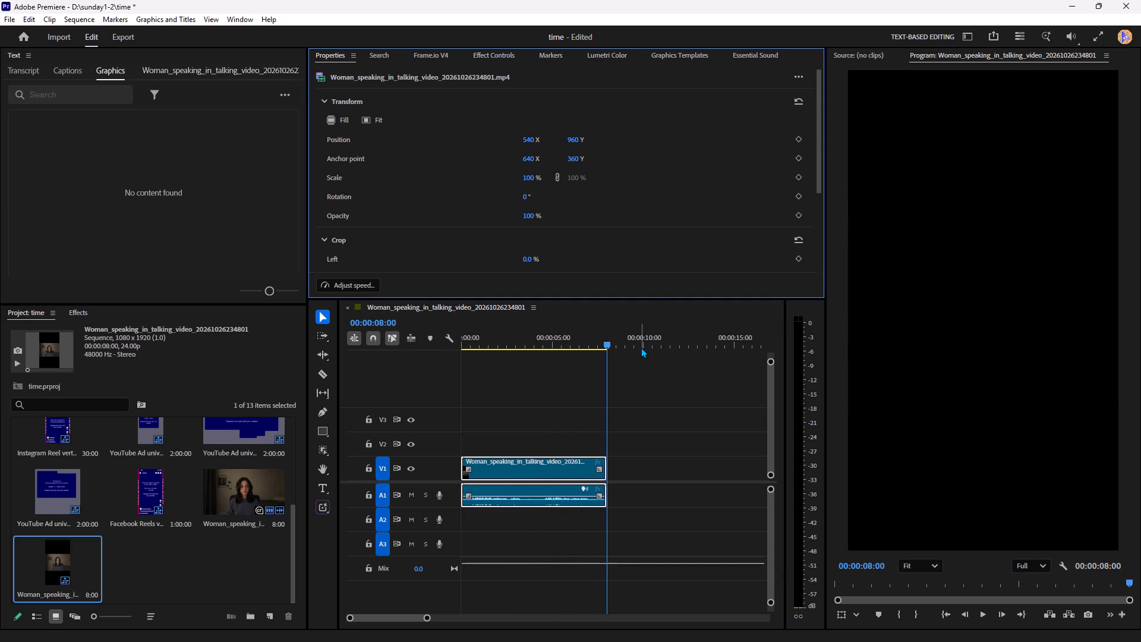
key("space")
key("space")
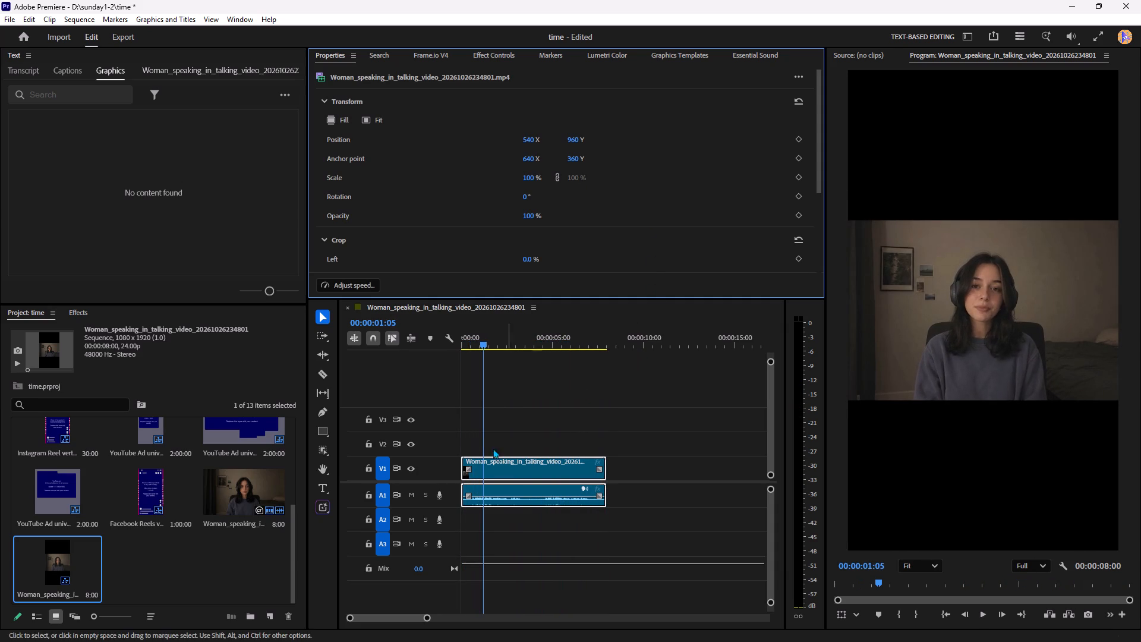
Create a 1080 by 1920 adjustment layer with a 30.00 fps timebase.
left_click(270, 616)
left_click(311, 524)
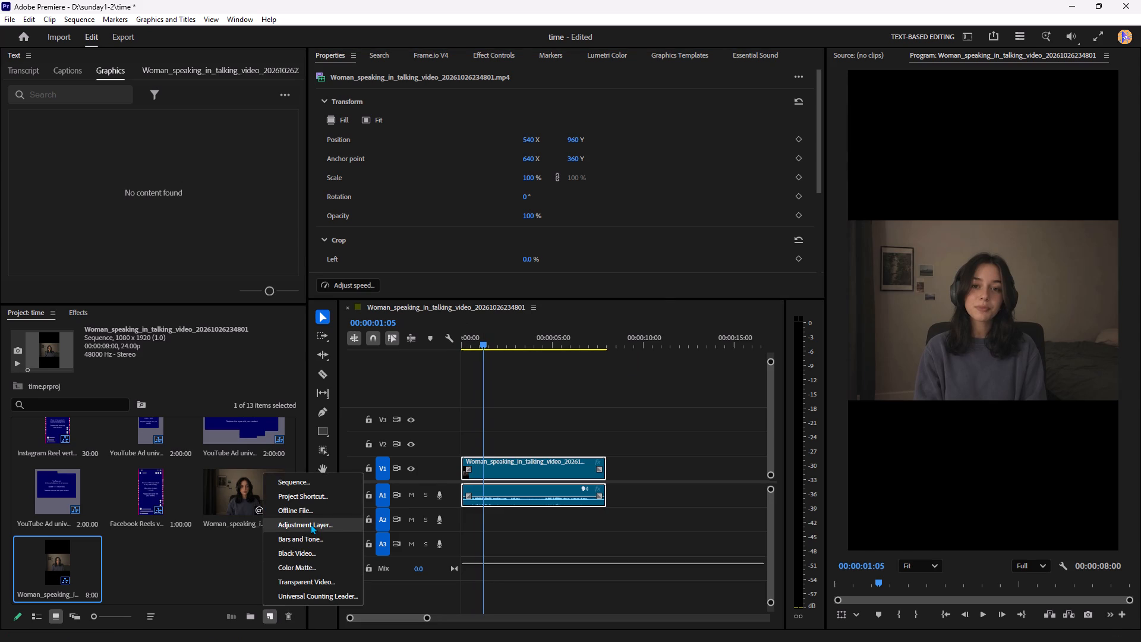
left_click(582, 332)
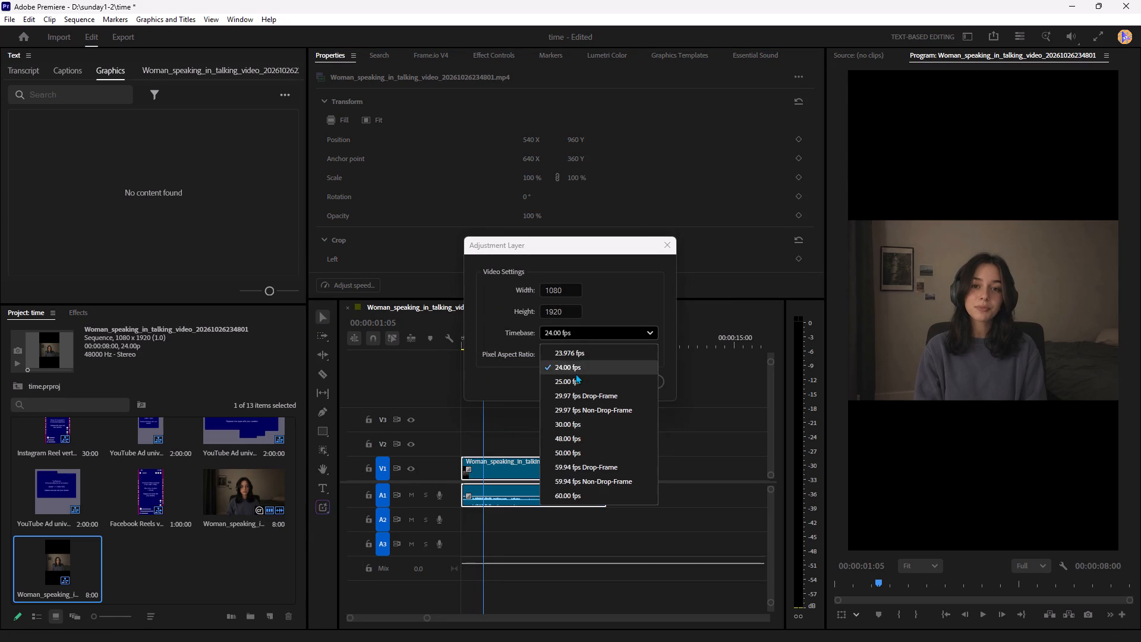
left_click(569, 427)
left_click(610, 392)
left_click(610, 386)
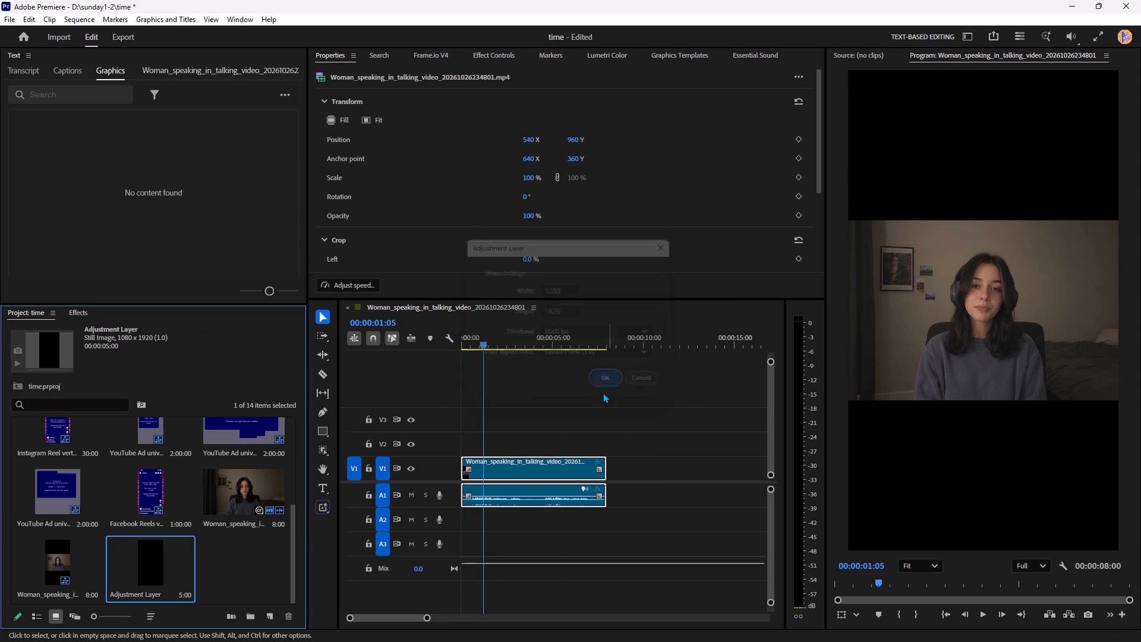
Place the adjustment layer on track V2 at the very start of the sequence and select it.
left_click_drag(156, 569, 490, 444)
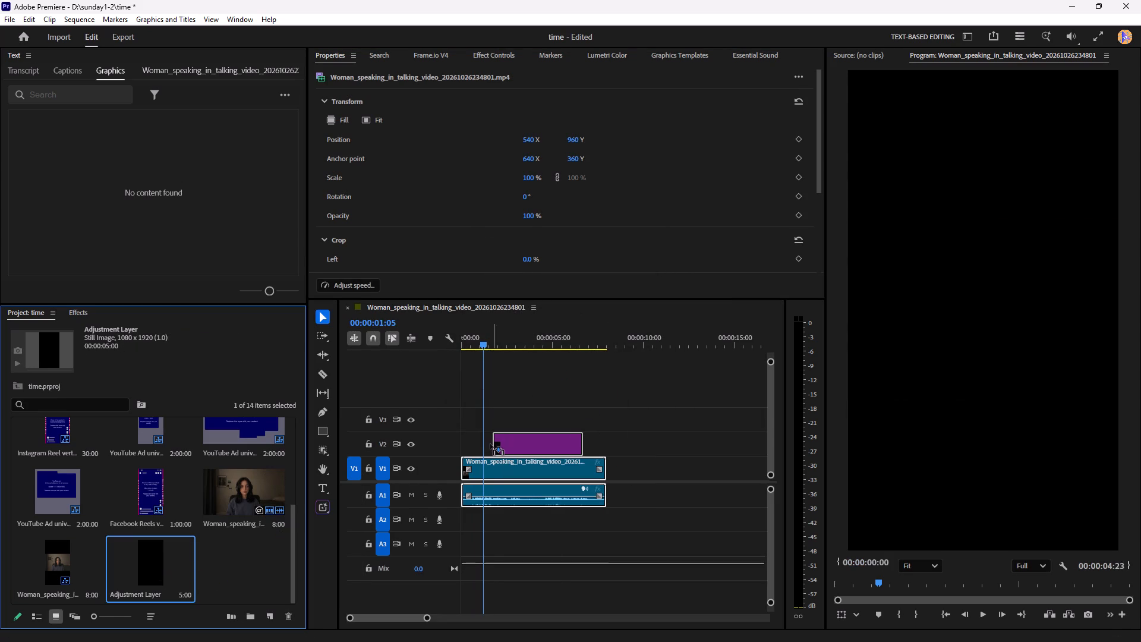
left_click_drag(490, 444, 465, 444)
left_click(506, 440)
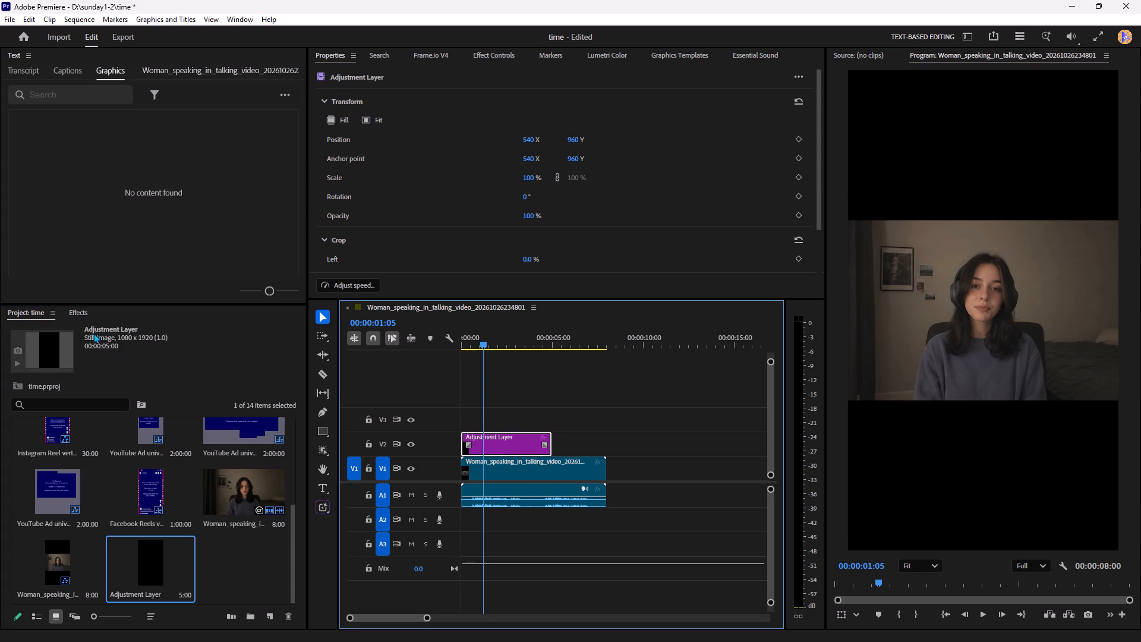
Apply the saved Lumetri Color Preset to the adjustment layer and briefly play the graded footage.
left_click(84, 316)
left_click(18, 353)
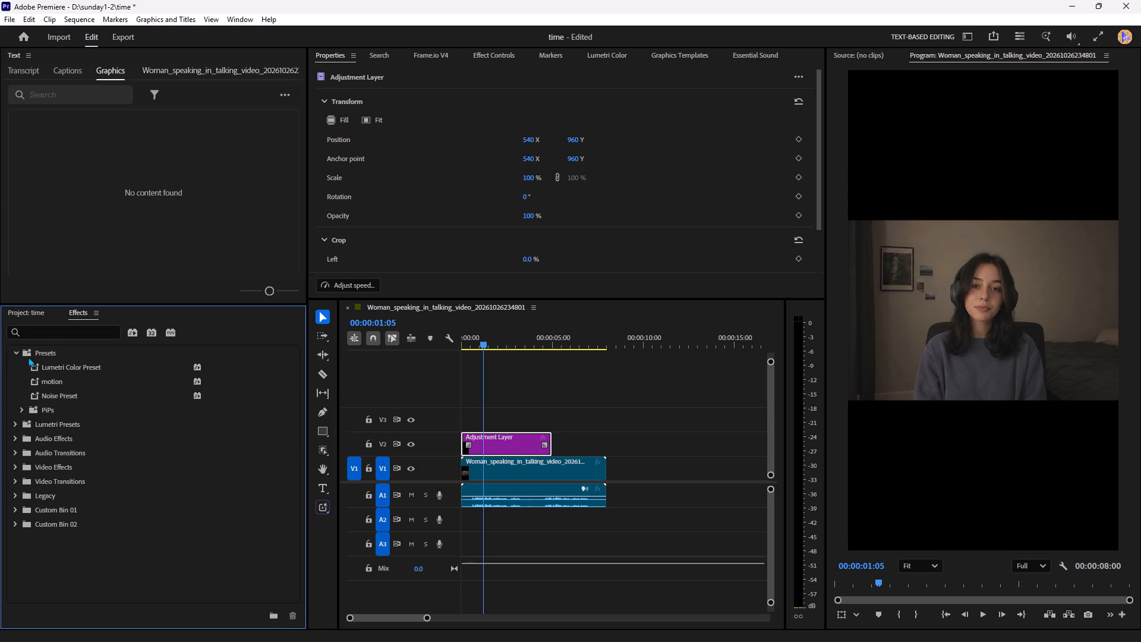
left_click_drag(51, 366, 481, 442)
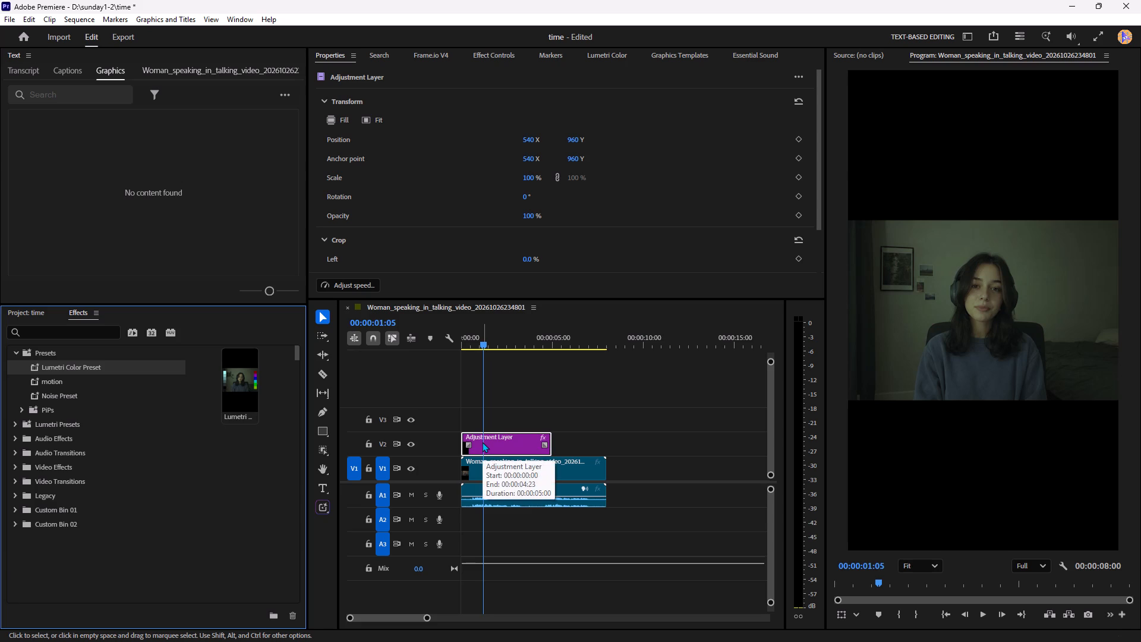
key("space")
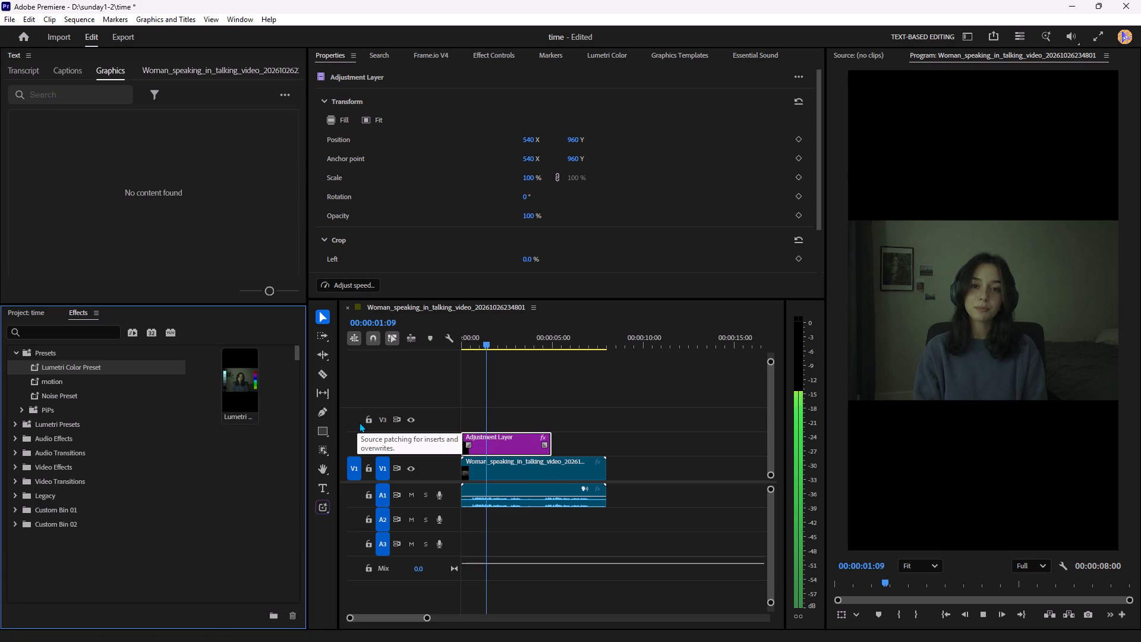
key("space")
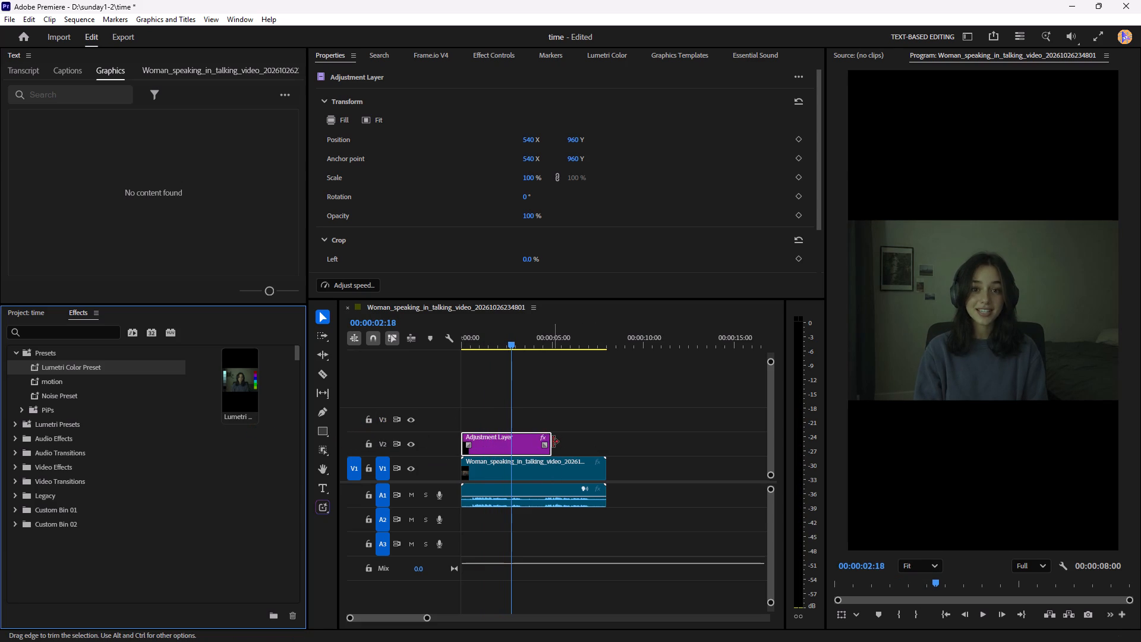
Extend the adjustment layer's end to about 00:00:42:12 and return the playhead to the sequence start.
left_click_drag(553, 442, 766, 458)
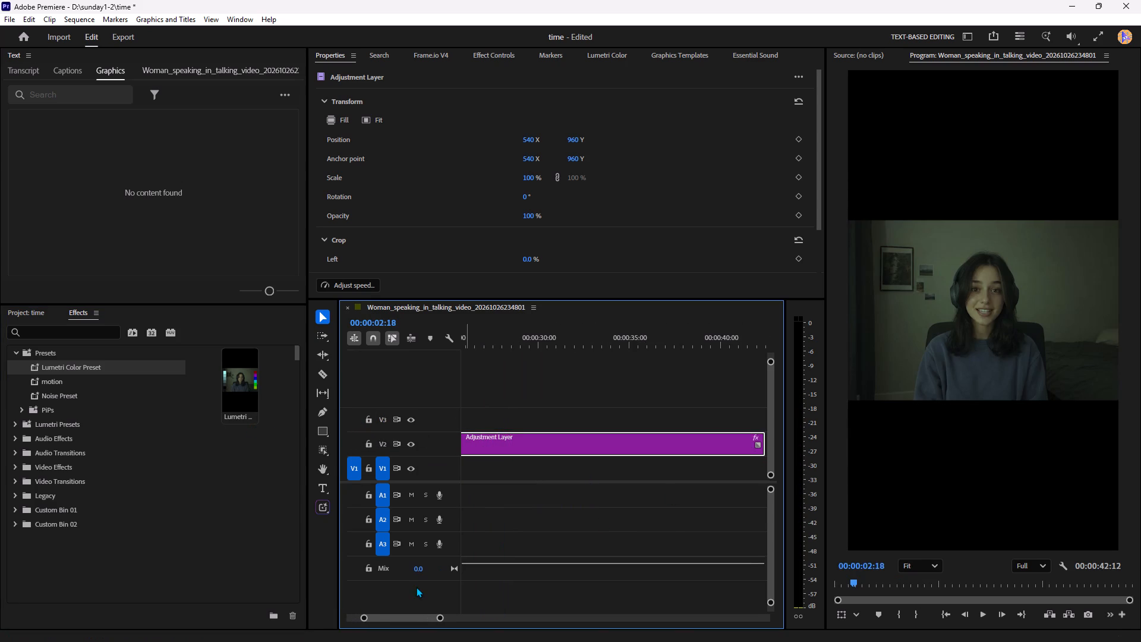
left_click_drag(420, 616, 353, 603)
left_click_drag(495, 342, 352, 347)
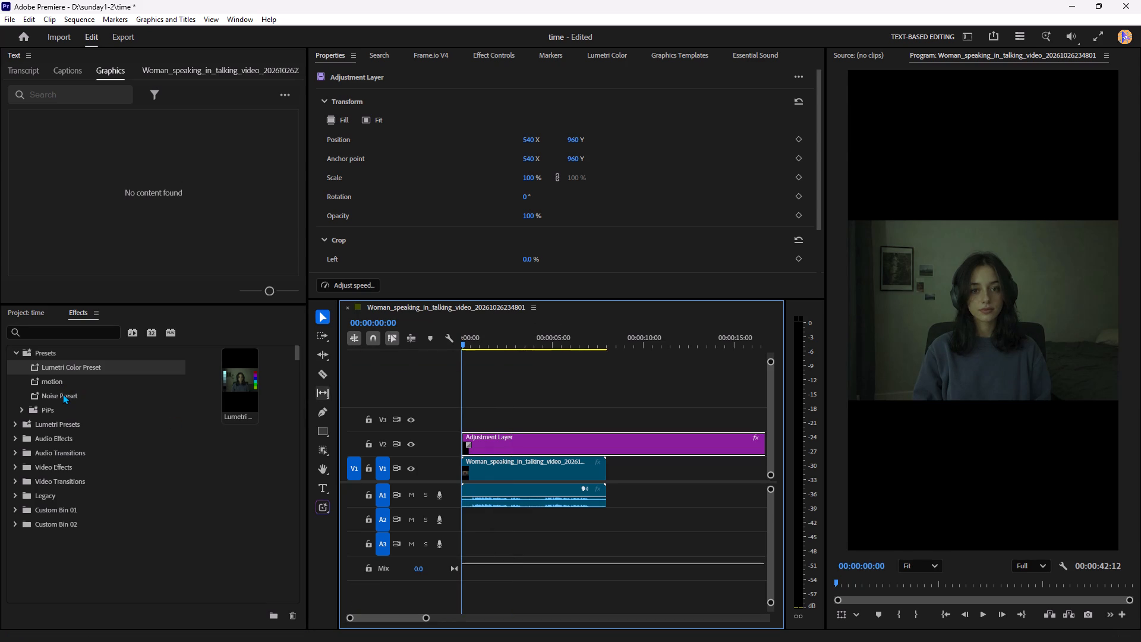
Apply the saved Noise Preset and motion preset to the adjustment layer on V2.
left_click_drag(62, 394, 496, 442)
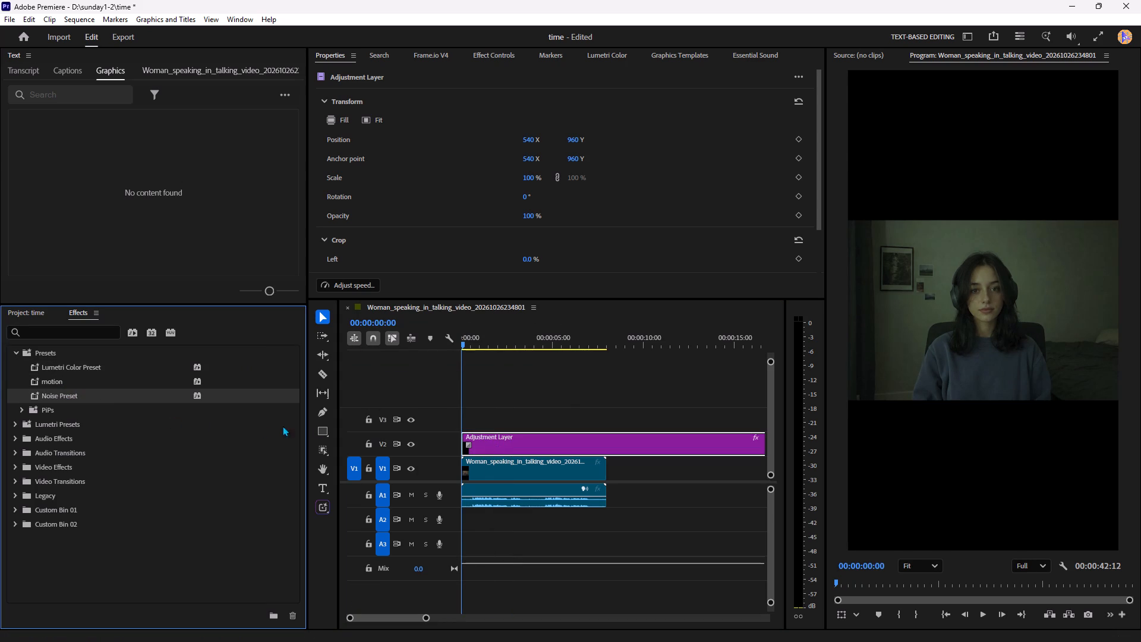
left_click_drag(54, 380, 500, 442)
Cool the adjustment layer's grade in Lumetri Color by setting the temperature to about -88.3.
left_click(614, 61)
scroll(529, 212, "down", 5)
left_click_drag(556, 212, 489, 226)
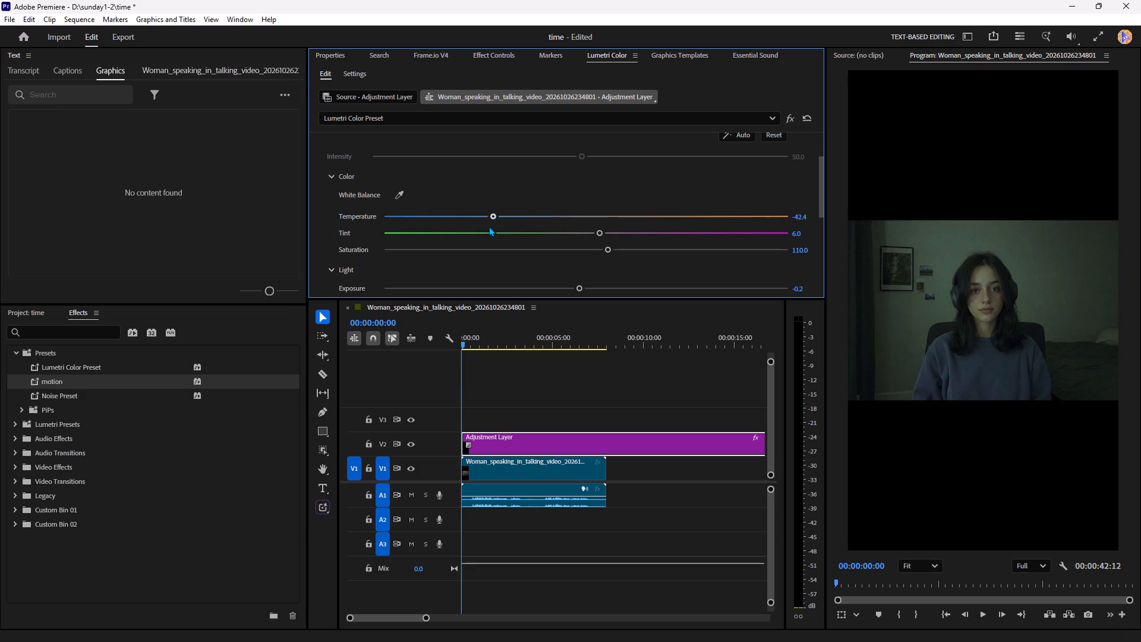
left_click_drag(489, 226, 434, 237)
left_click_drag(434, 237, 680, 246)
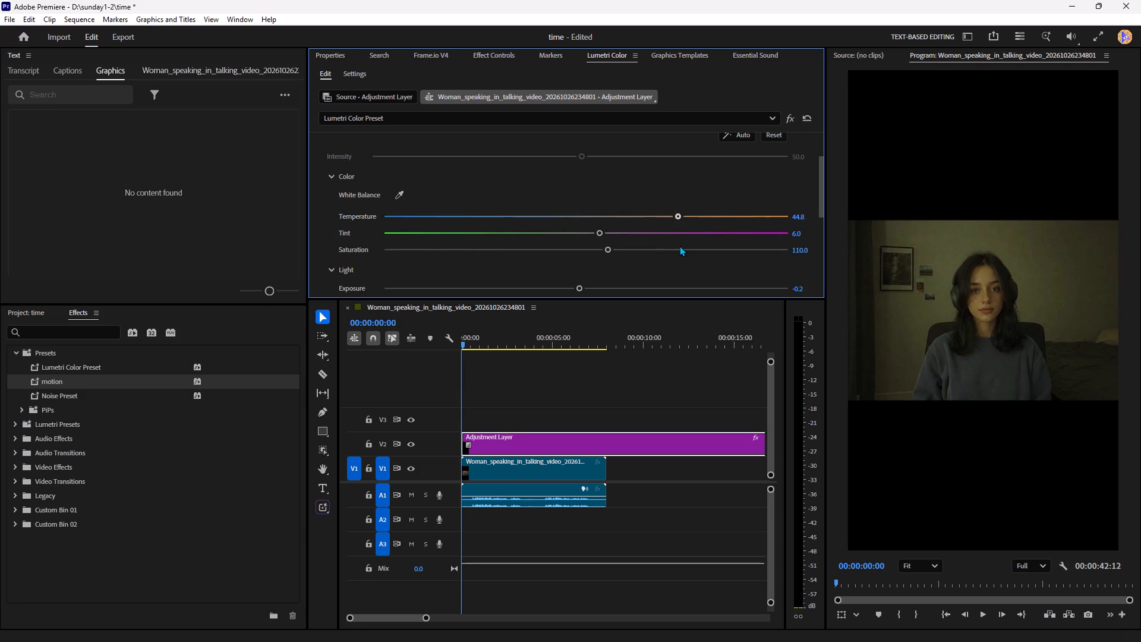
left_click_drag(680, 246, 392, 272)
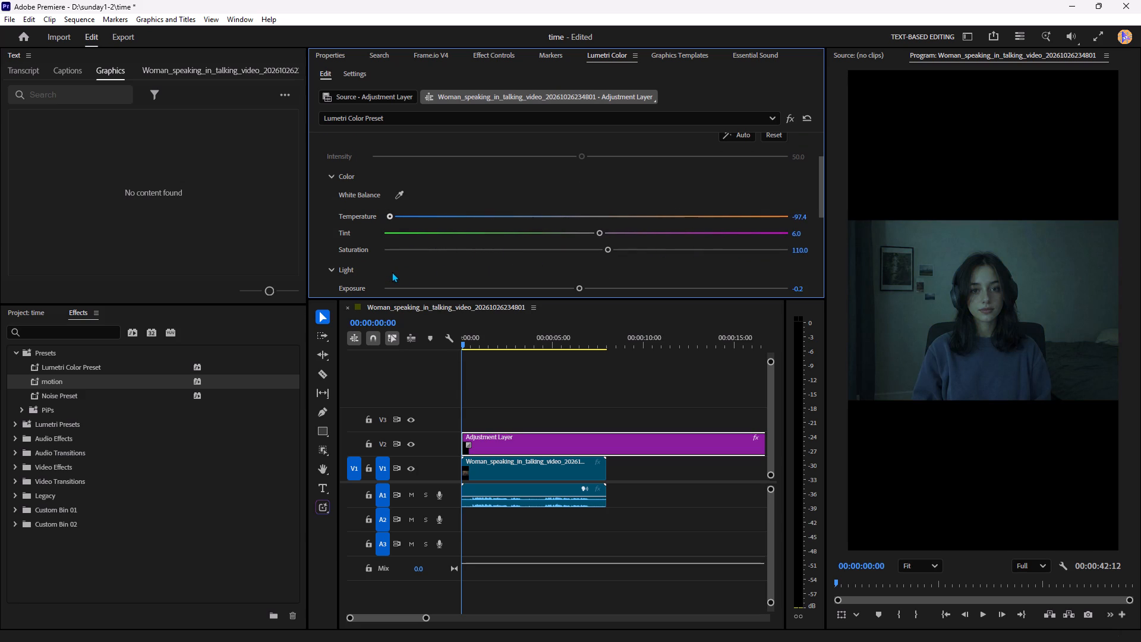
left_click_drag(392, 272, 367, 278)
left_click_drag(415, 213, 406, 213)
Shift the adjustment layer's Lumetri tint toward magenta, to about 27.8.
left_click_drag(600, 232, 622, 259)
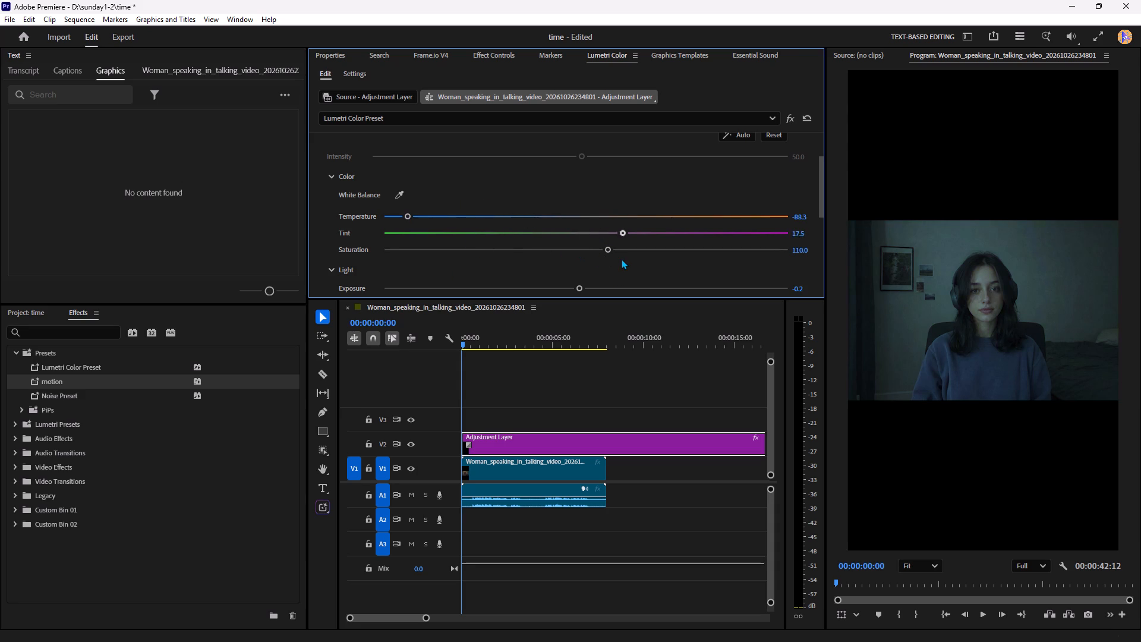
left_click_drag(622, 259, 641, 266)
Raise the adjustment layer's Lumetri saturation to about 121.3, preview the graded clip and return the playhead to the start.
left_click_drag(609, 251, 604, 263)
left_click_drag(604, 263, 654, 266)
left_click_drag(654, 266, 628, 277)
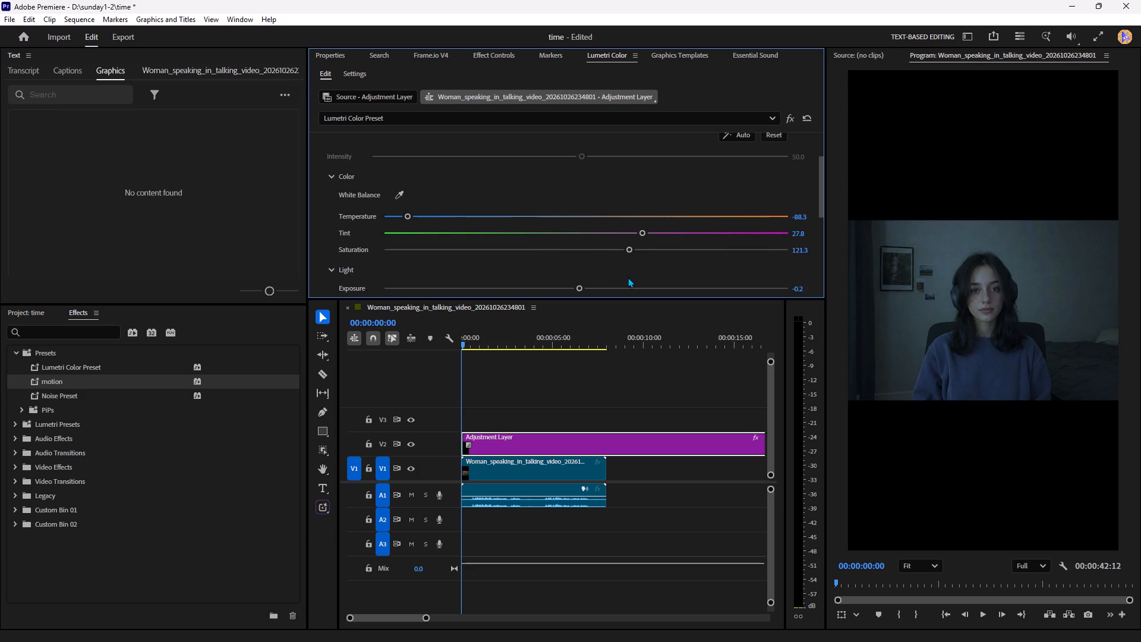
left_click(981, 610)
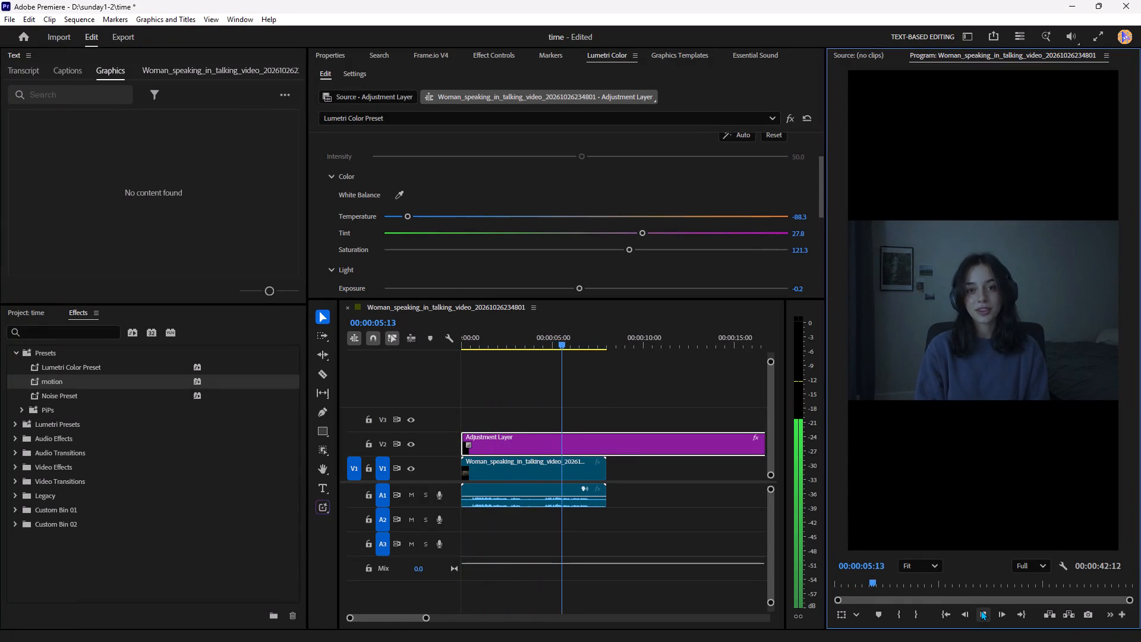
left_click(981, 610)
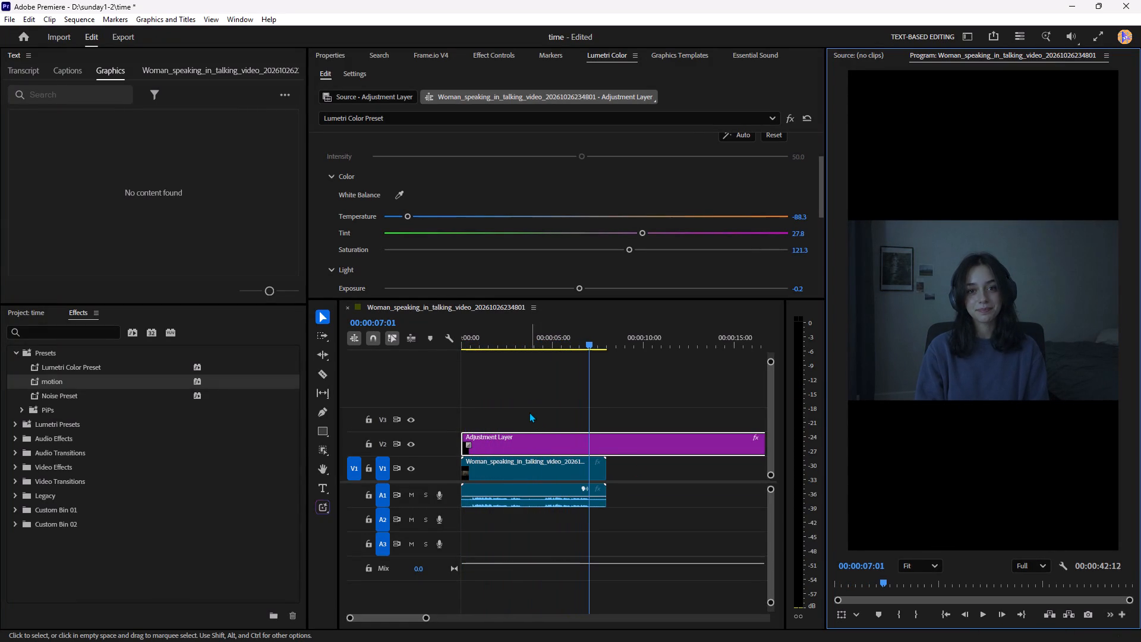
left_click_drag(497, 347, 386, 354)
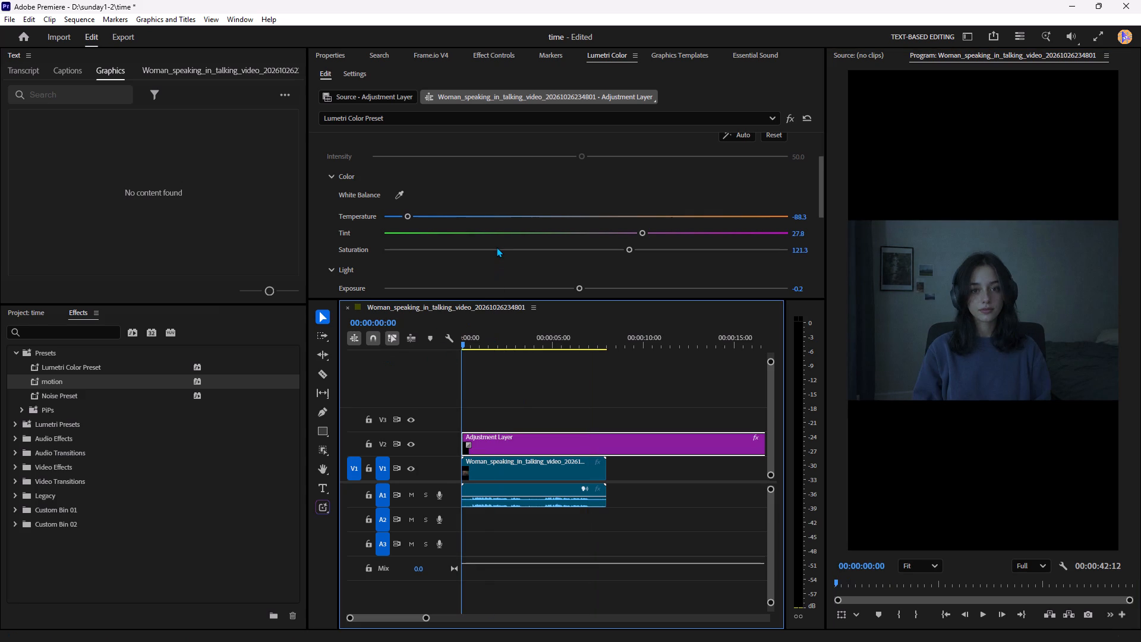
Set the adjustment layer's Lumetri exposure to about -0.3 and raise its contrast to about 38.
scroll(497, 247, "down", 8)
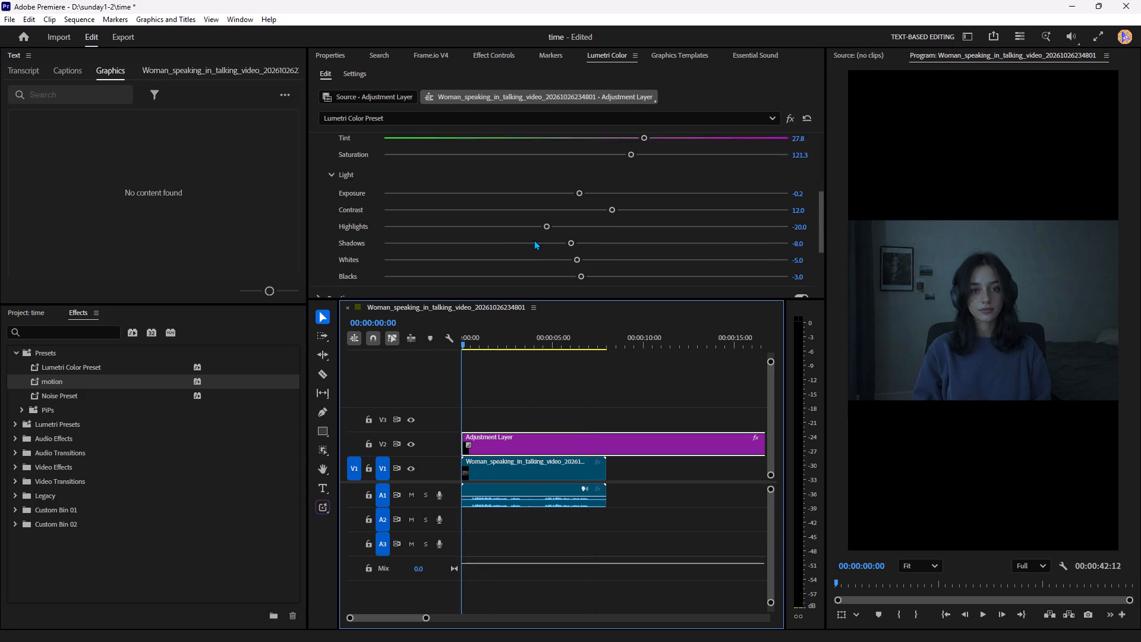
scroll(534, 240, "down", 1)
left_click(577, 183)
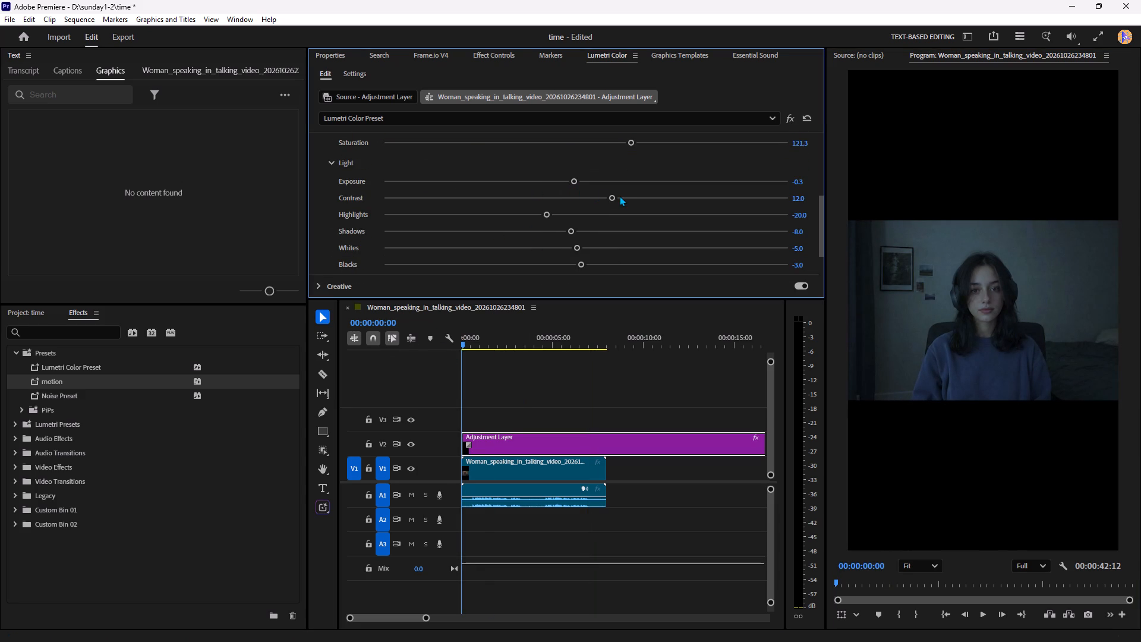
left_click_drag(610, 200, 644, 204)
left_click_drag(644, 204, 677, 204)
left_click_drag(677, 204, 662, 207)
left_click_drag(662, 207, 662, 207)
Lower the adjustment layer's highlights to about -27.2 and its shadows to about -16.9.
left_click_drag(546, 213, 490, 222)
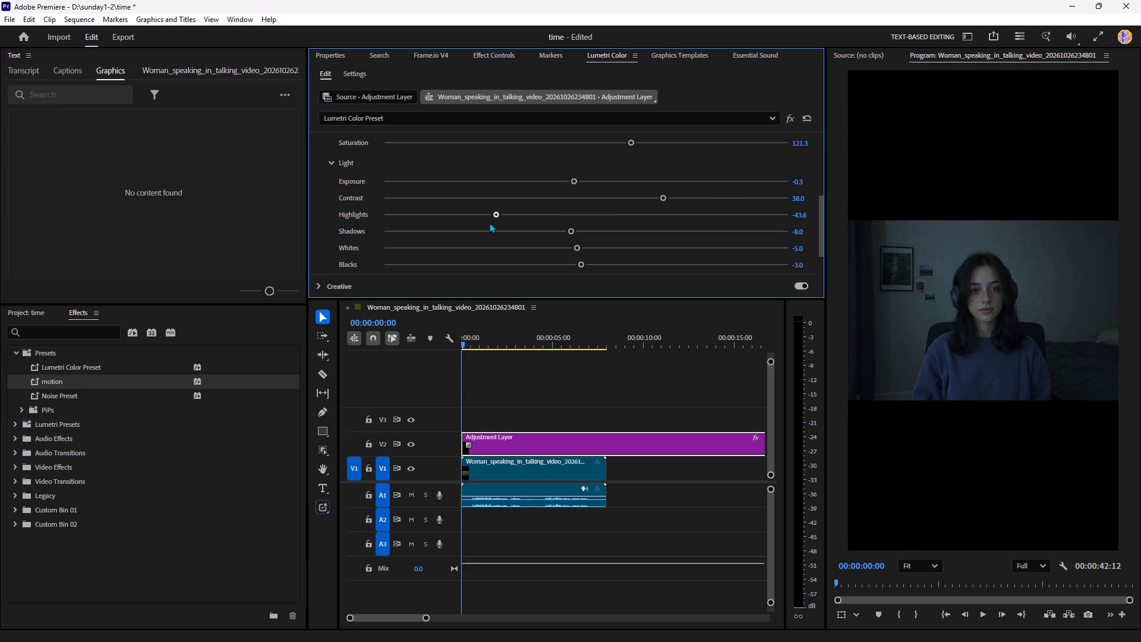
left_click_drag(490, 222, 530, 231)
left_click_drag(571, 233, 553, 234)
left_click_drag(553, 234, 540, 237)
left_click_drag(540, 237, 551, 237)
Lower the whites in the adjustment layer's Lumetri light settings.
scroll(569, 241, "down", 2)
left_click_drag(577, 222, 551, 226)
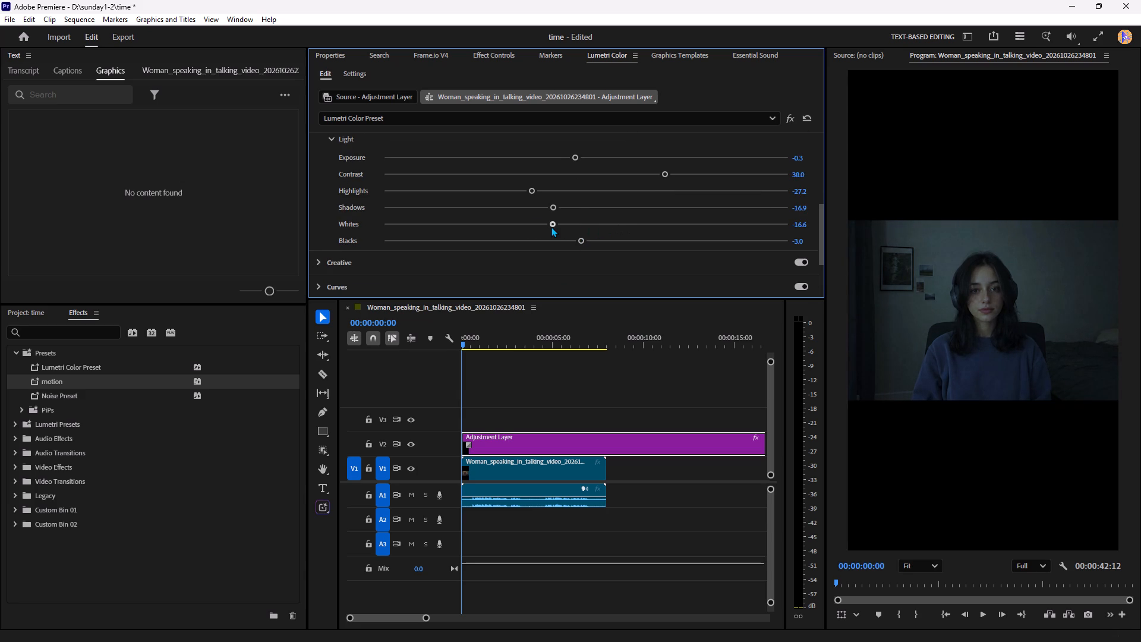
left_click_drag(551, 226, 557, 228)
Shift the shadow tint slightly toward cyan-blue in the adjustment layer's Lumetri Creative settings.
scroll(569, 244, "down", 4)
left_click(438, 219)
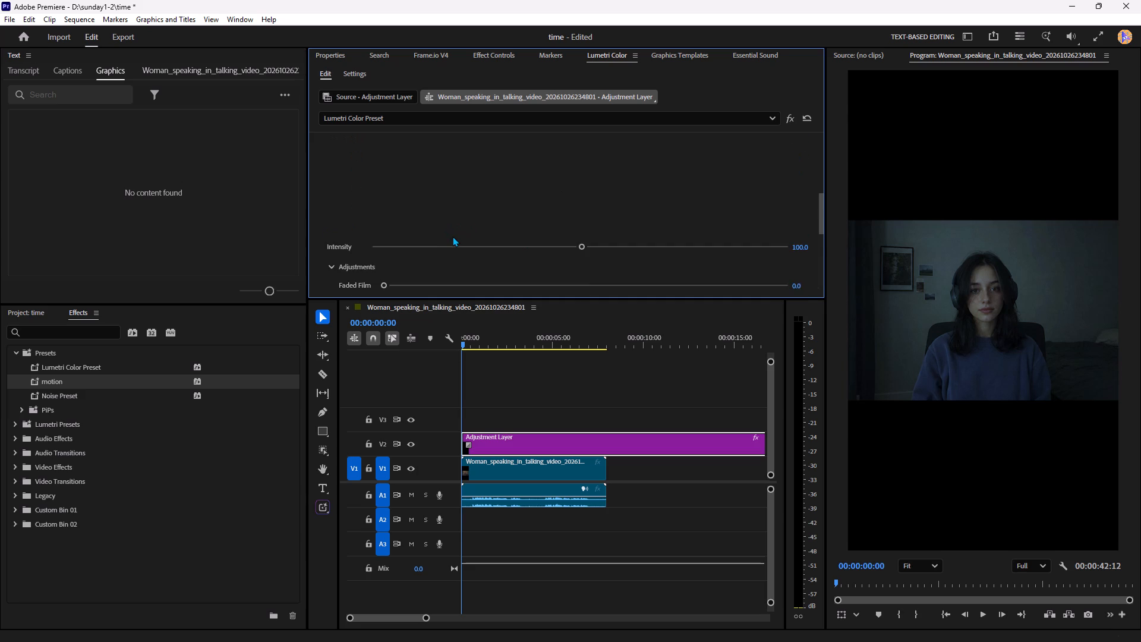
scroll(453, 236, "down", 10)
left_click_drag(502, 269, 557, 277)
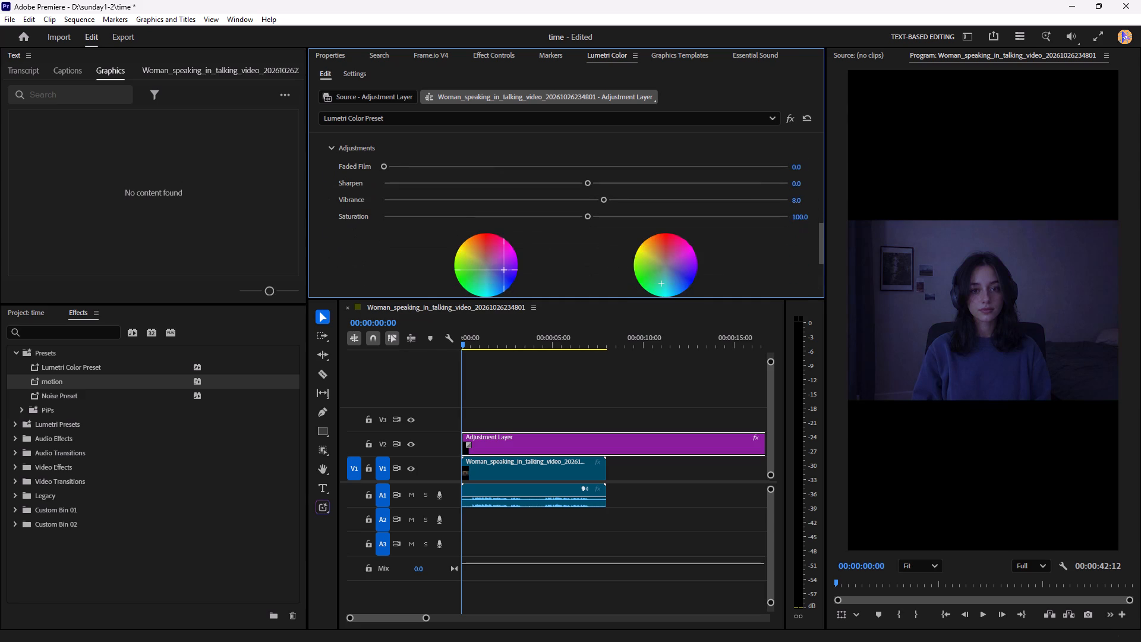
left_click_drag(557, 277, 396, 266)
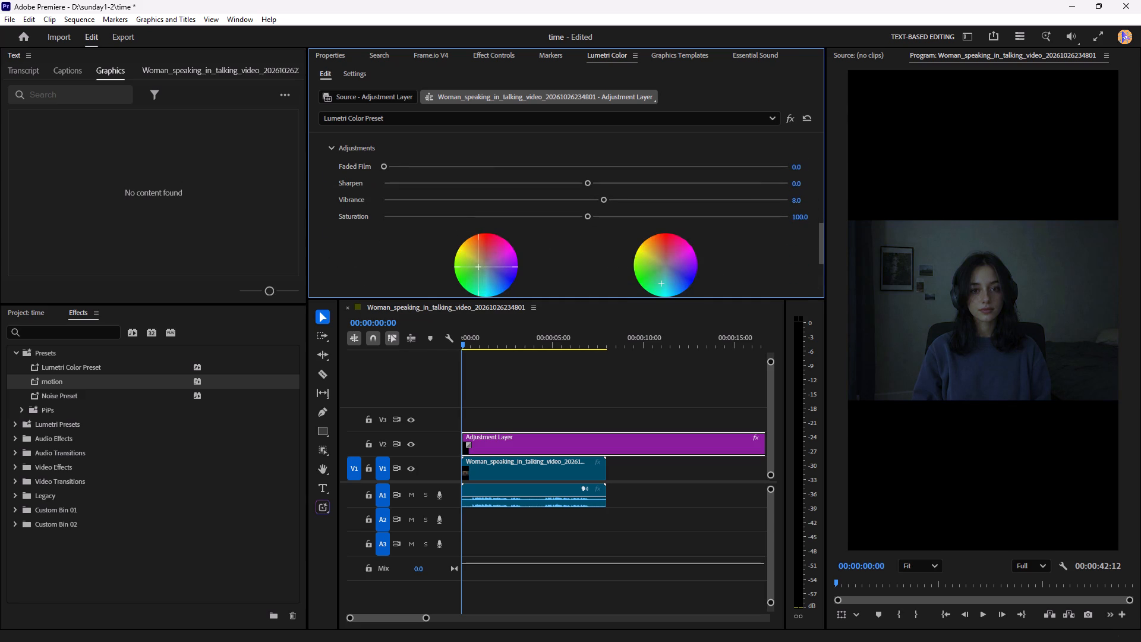
left_click_drag(396, 266, 726, 503)
left_click_drag(726, 503, 718, 521)
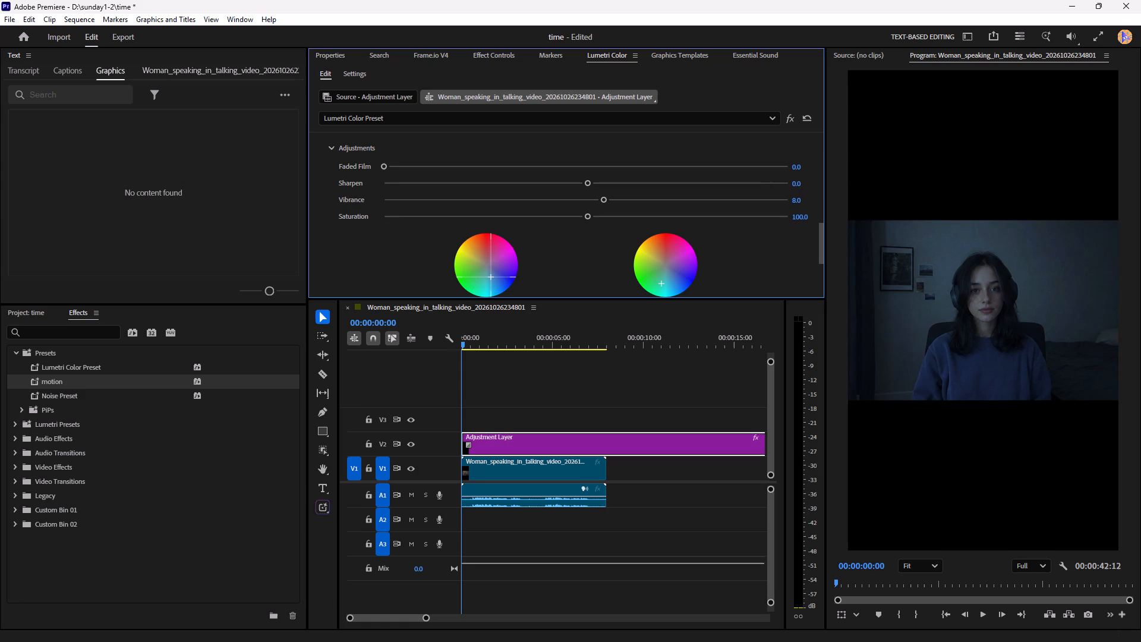
left_click_drag(718, 521, 719, 522)
left_click_drag(719, 522, 683, 503)
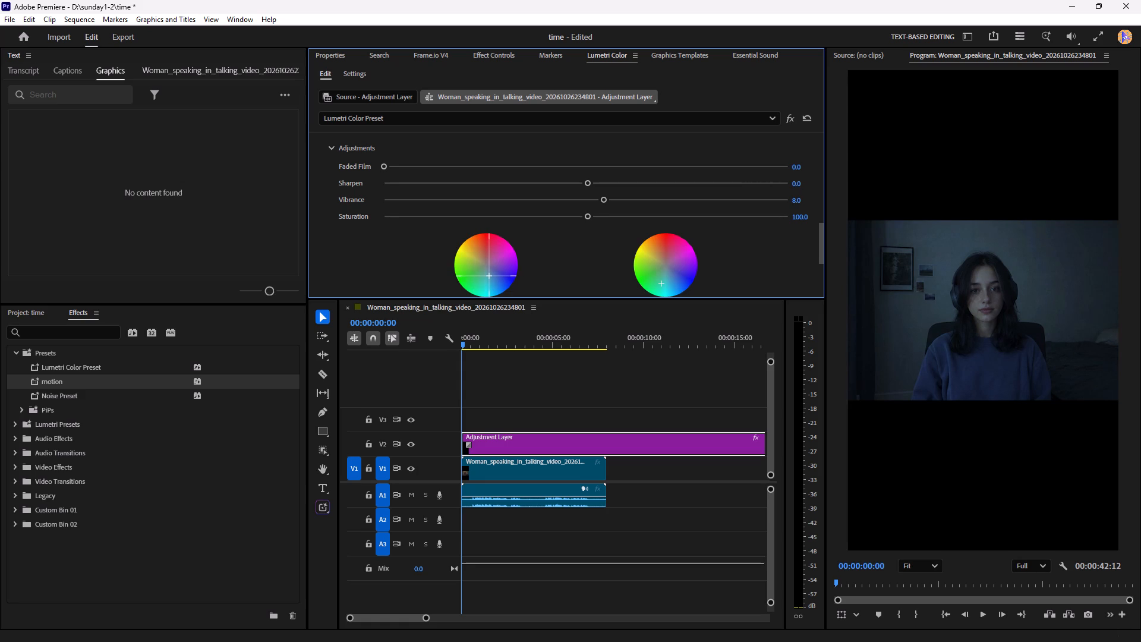
left_click_drag(683, 503, 713, 501)
Move the highlight tint closer to neutral on its cyan-green side, and play the sequence to review the grade.
left_click_drag(666, 280, 449, 177)
left_click_drag(449, 177, 491, 200)
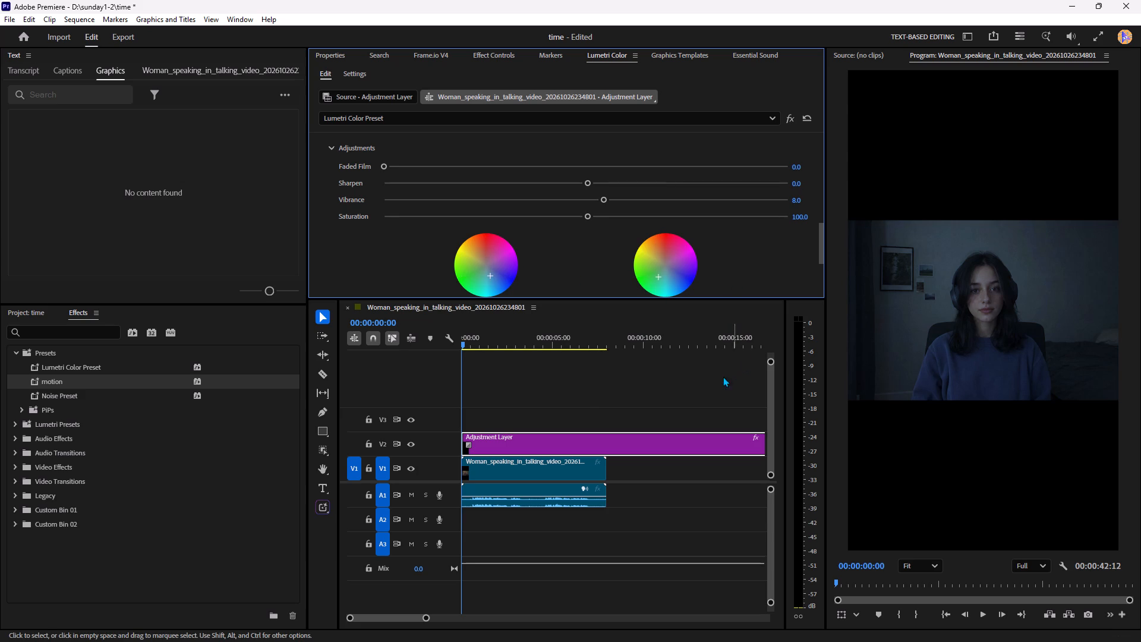
left_click(585, 385)
key("space")
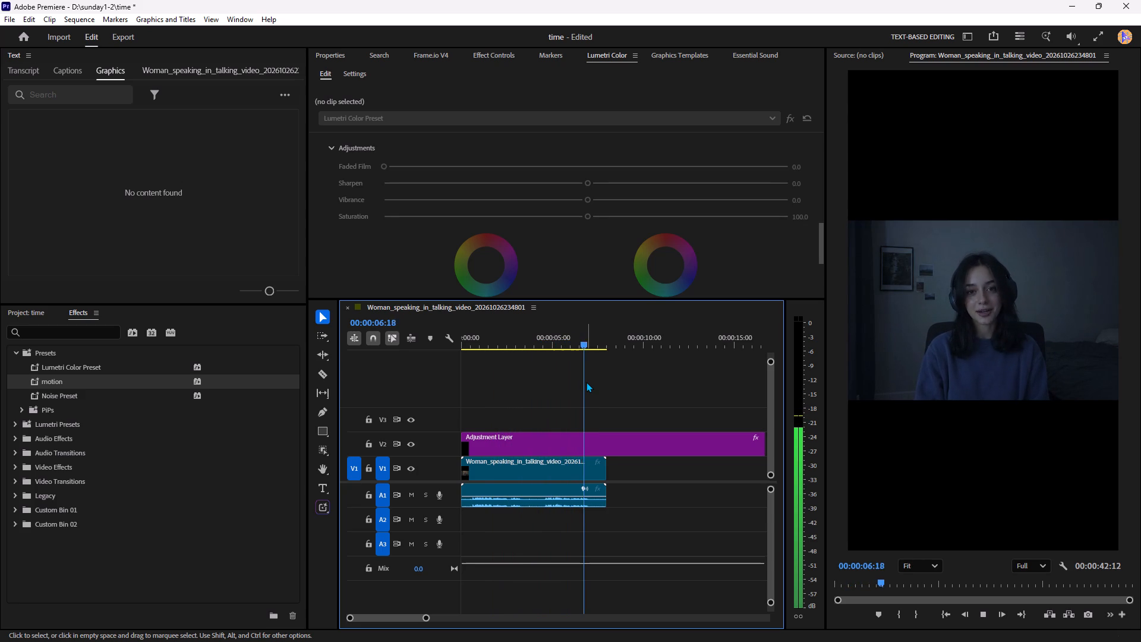
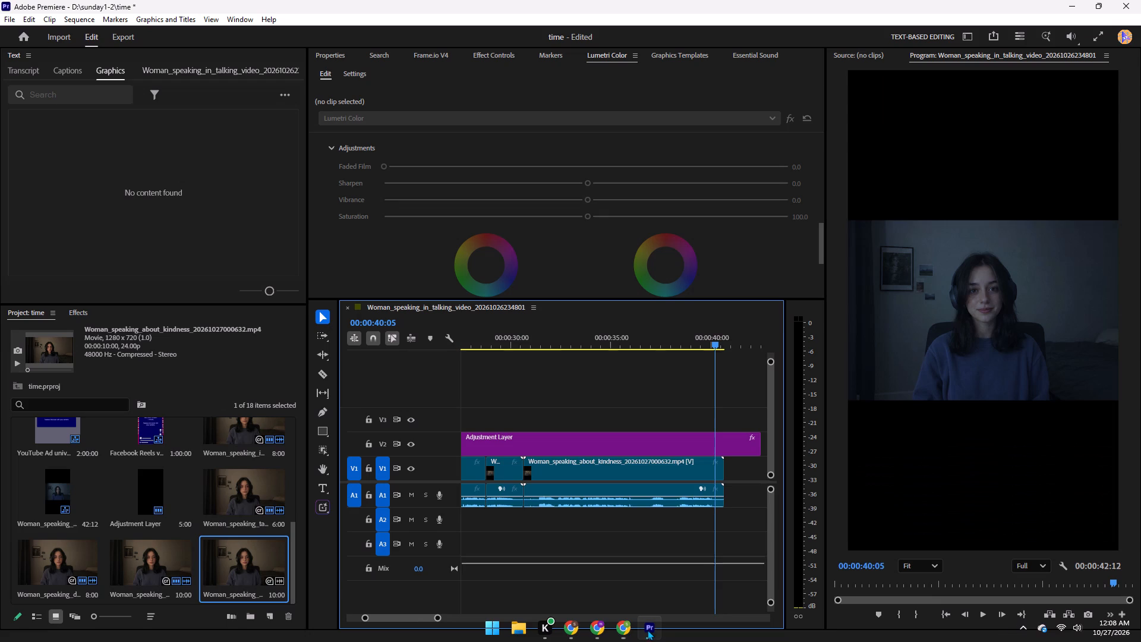
scroll(701, 562, "down", 4)
scroll(672, 436, "down", 3)
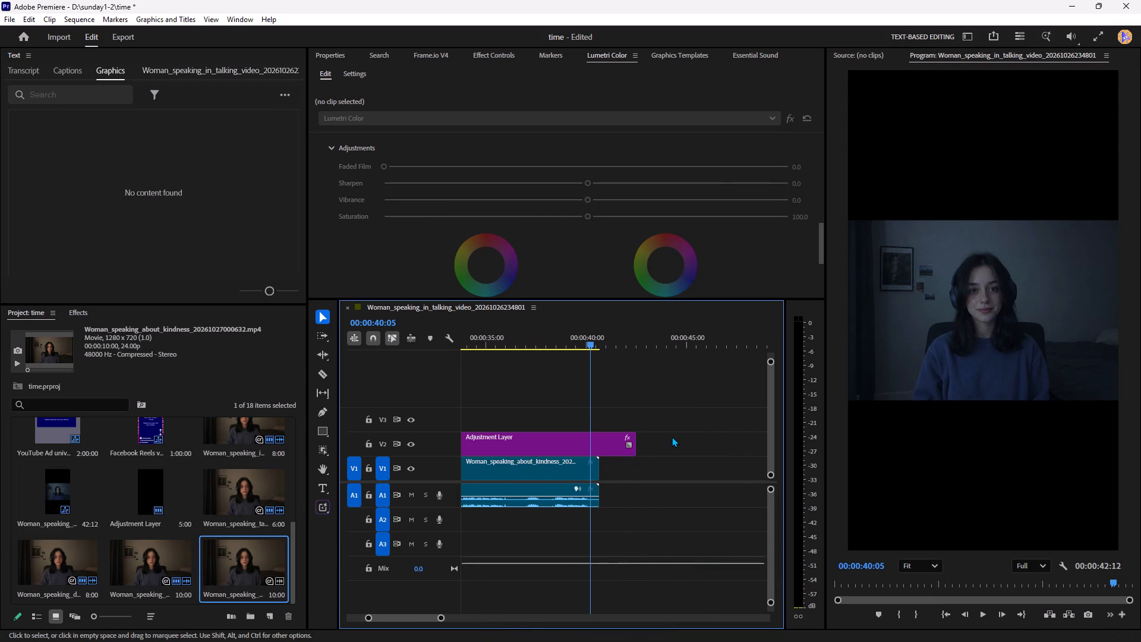
key("ctrl+i")
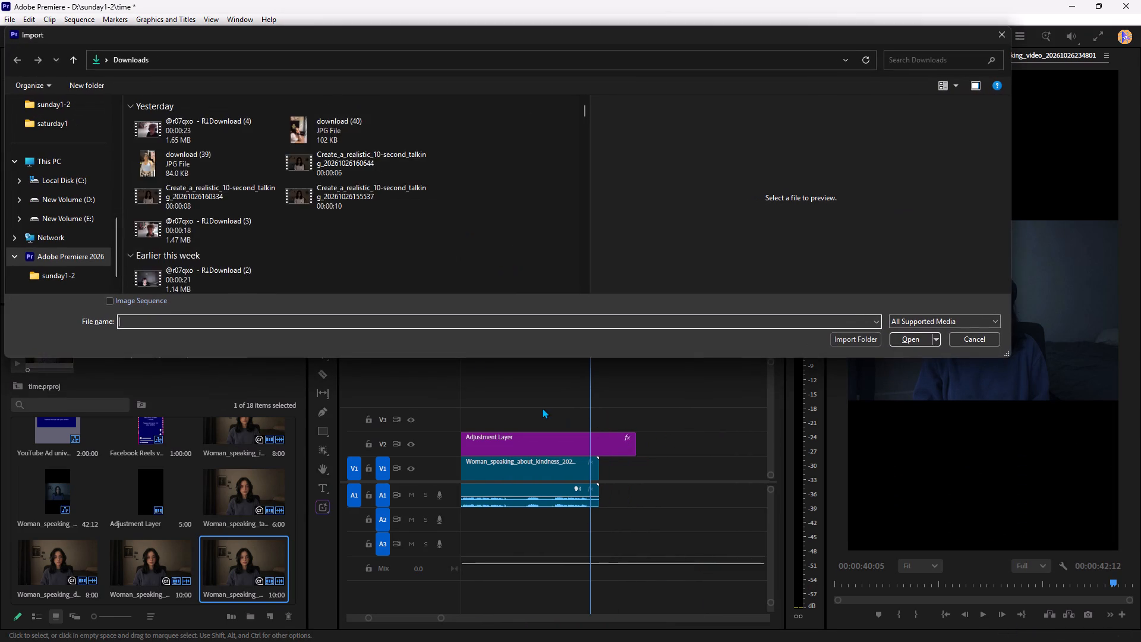
left_click(217, 136)
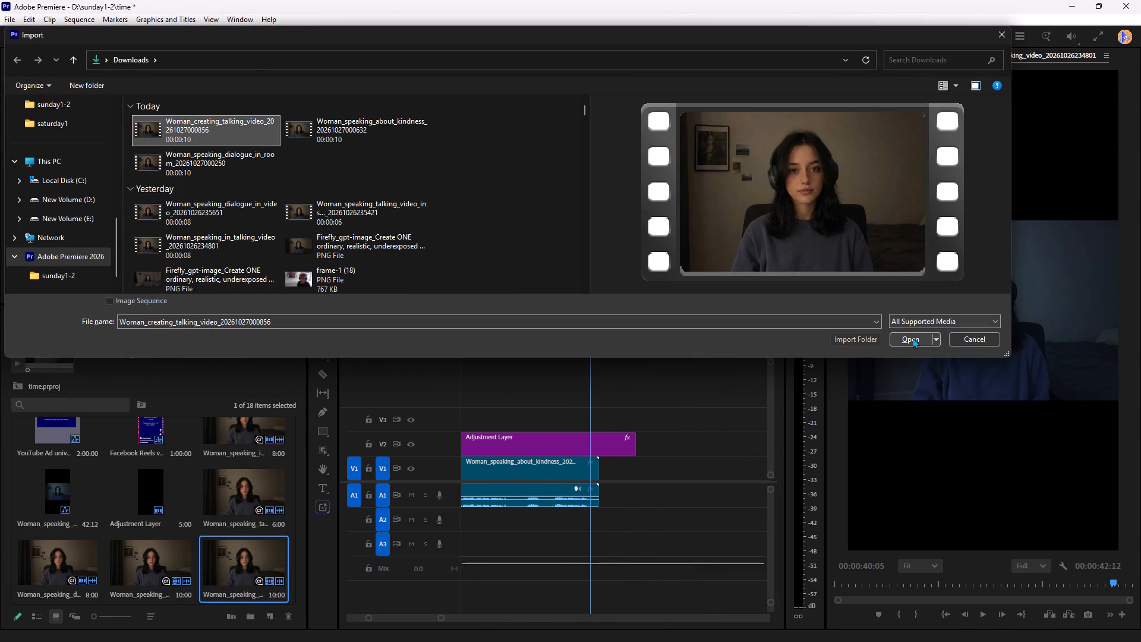
left_click(913, 338)
Place the imported CTA clip on V1 and A1 directly after the kindness clip.
left_click_drag(55, 565, 141, 565)
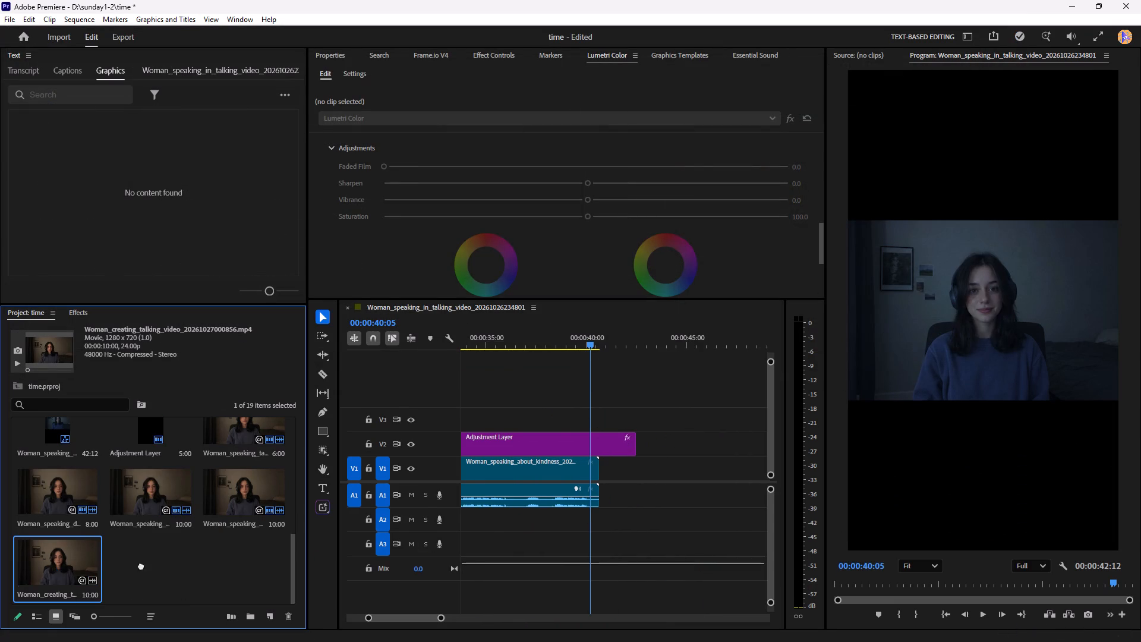
left_click_drag(141, 565, 613, 502)
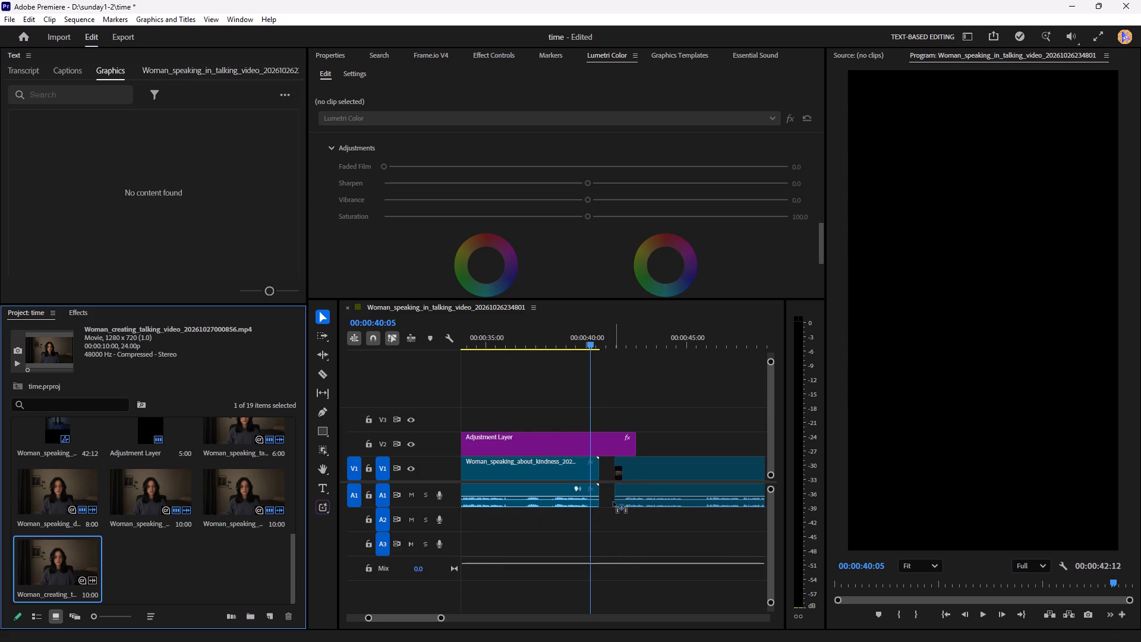
left_click_drag(613, 502, 605, 505)
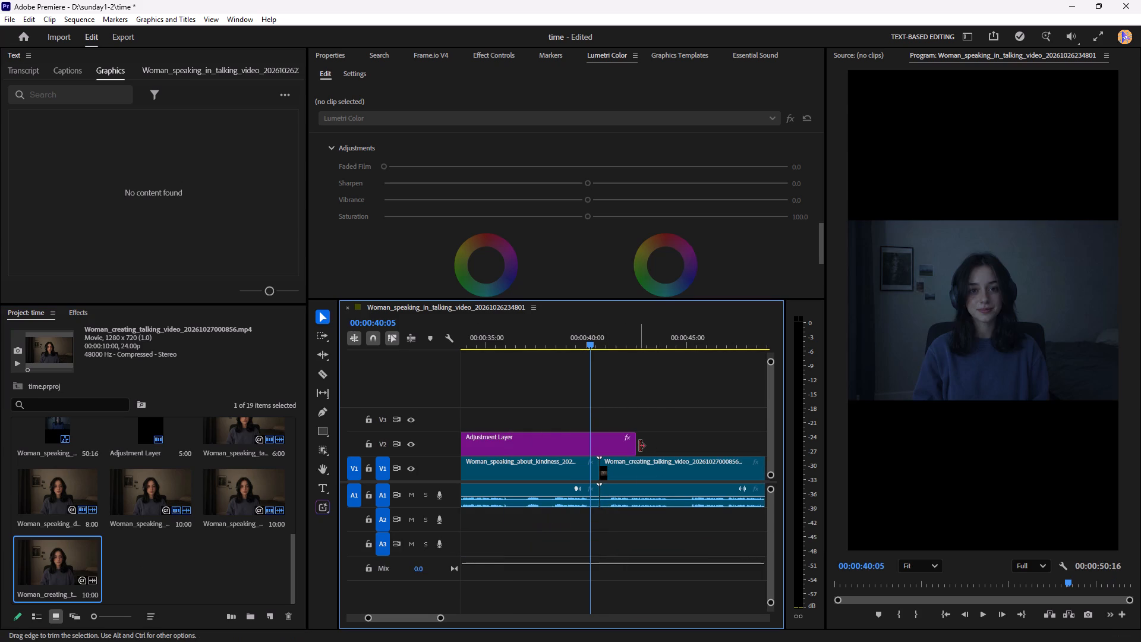
Extend the adjustment layer on V2 to the end of the CTA clip.
left_click_drag(639, 446, 569, 473)
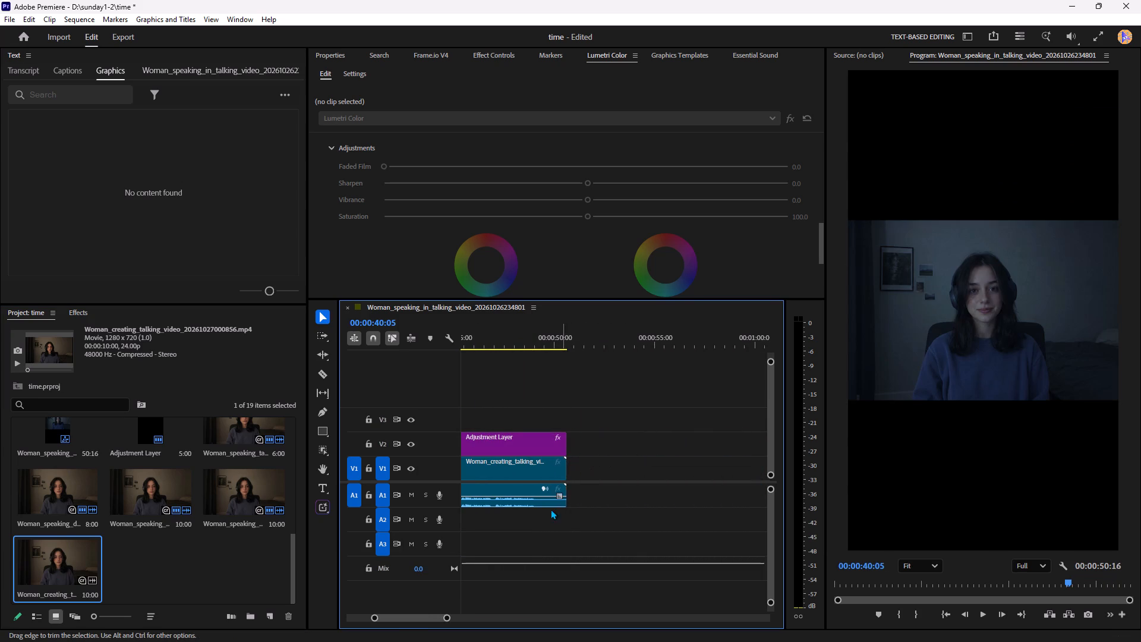
Trim the first clip's silent start to 00:00:00:11 and close the gap at the sequence start.
left_click_drag(412, 618, 339, 619)
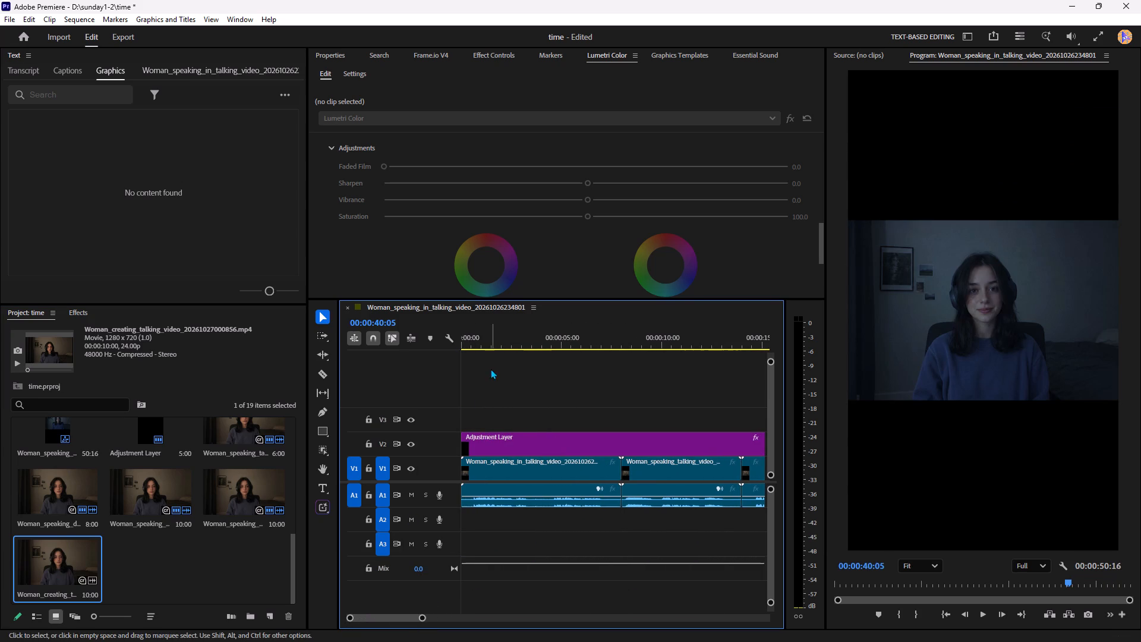
left_click_drag(488, 341, 452, 349)
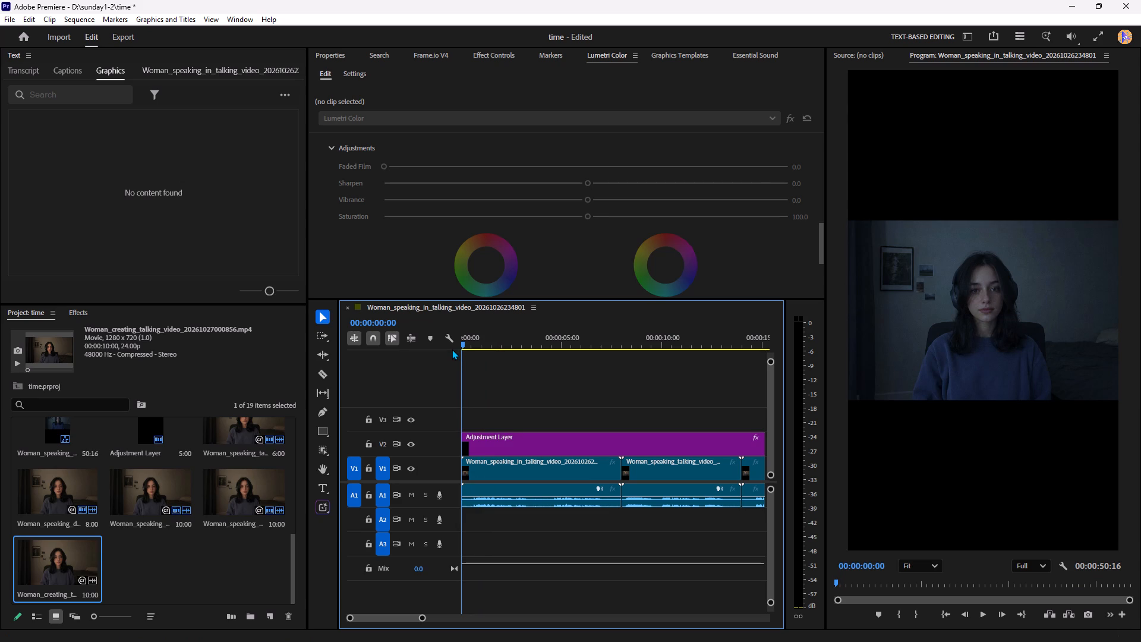
left_click_drag(452, 349, 471, 348)
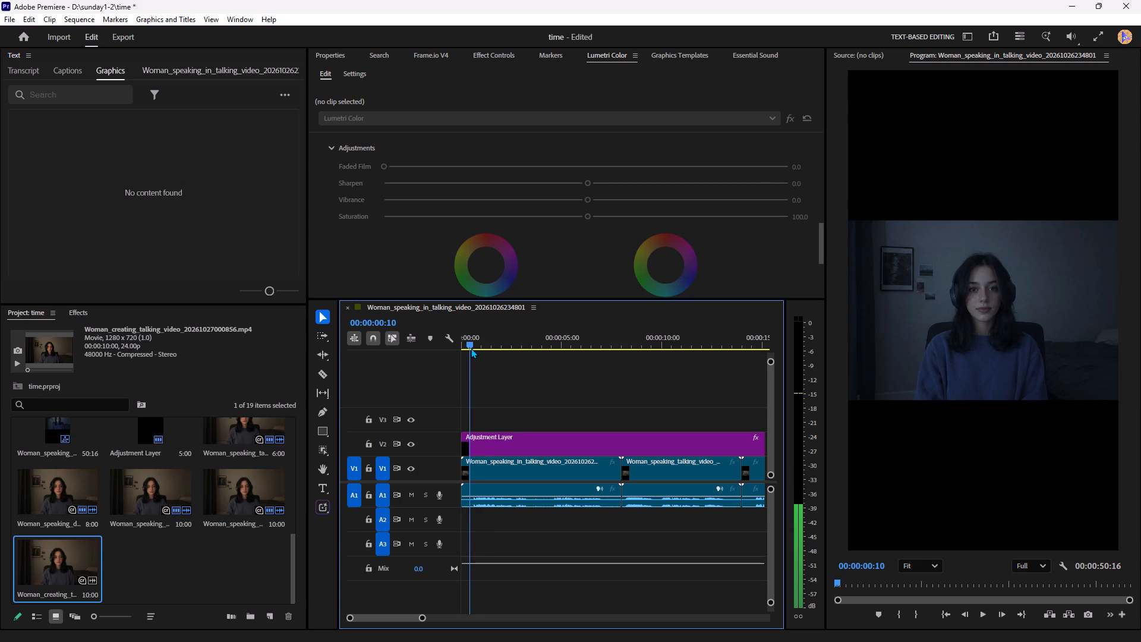
left_click_drag(471, 348, 472, 348)
left_click(483, 458)
left_click_drag(461, 463, 469, 463)
left_click(462, 465)
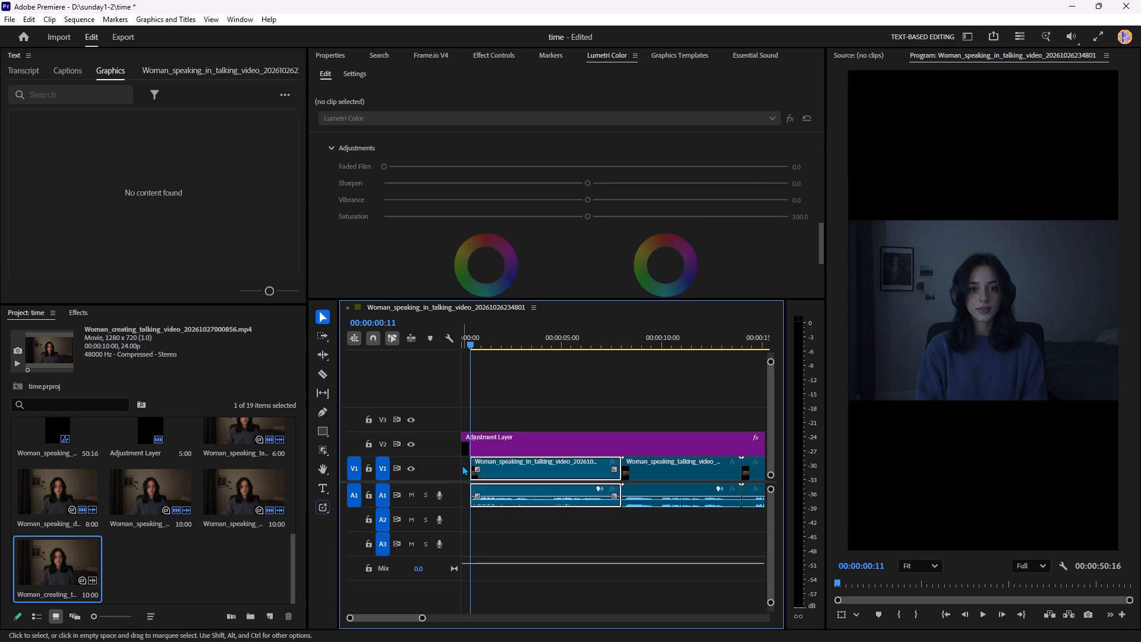
key("Delete")
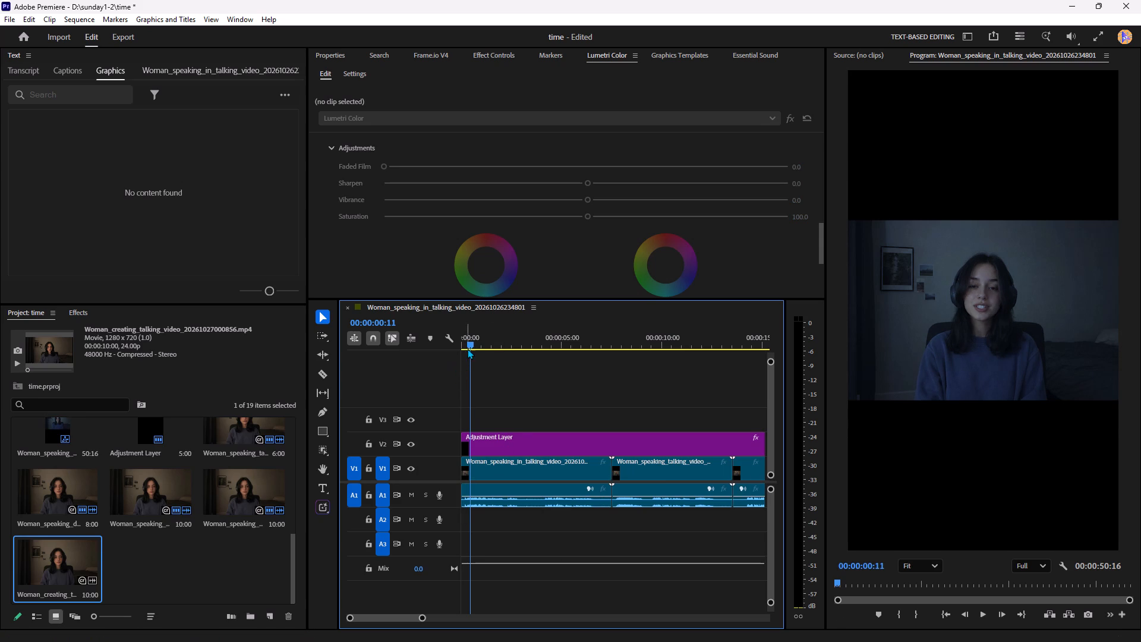
Play the opening, cut the first clip at 00:00:02:21 and 00:00:04:03, and remove the pause between the cuts along with its gap.
left_click_drag(469, 345, 454, 352)
key("space")
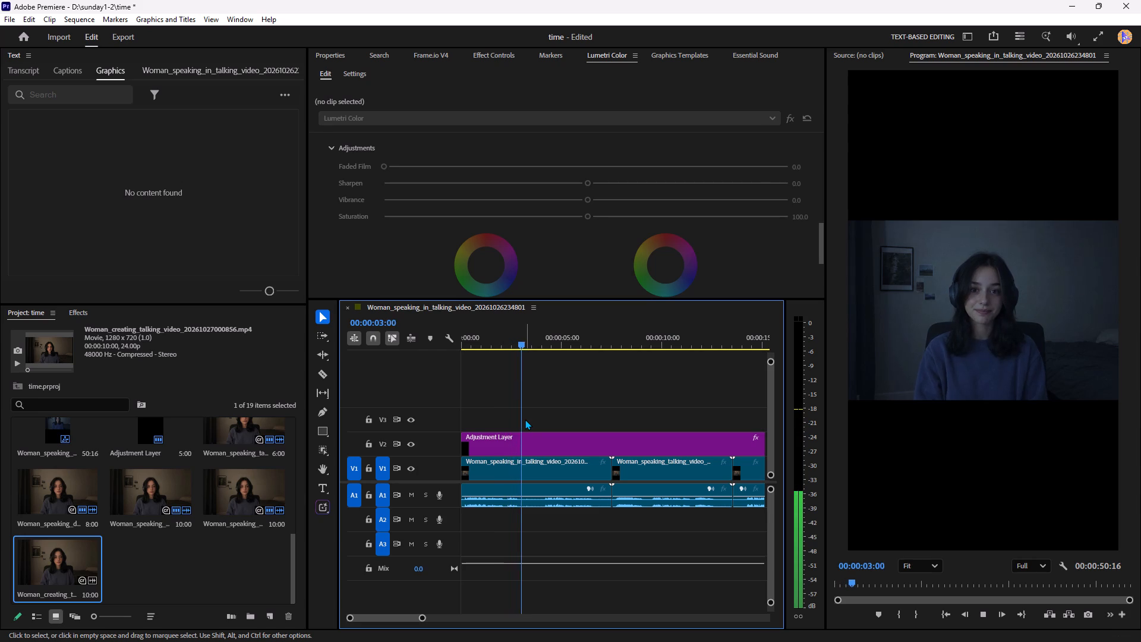
key("space")
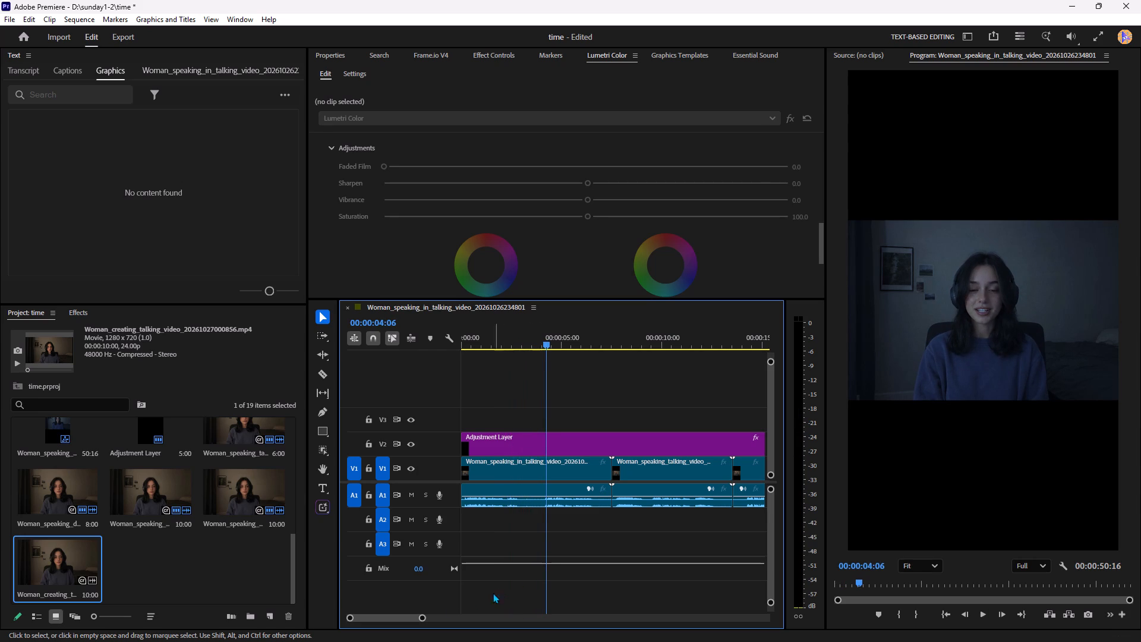
left_click_drag(420, 617, 385, 619)
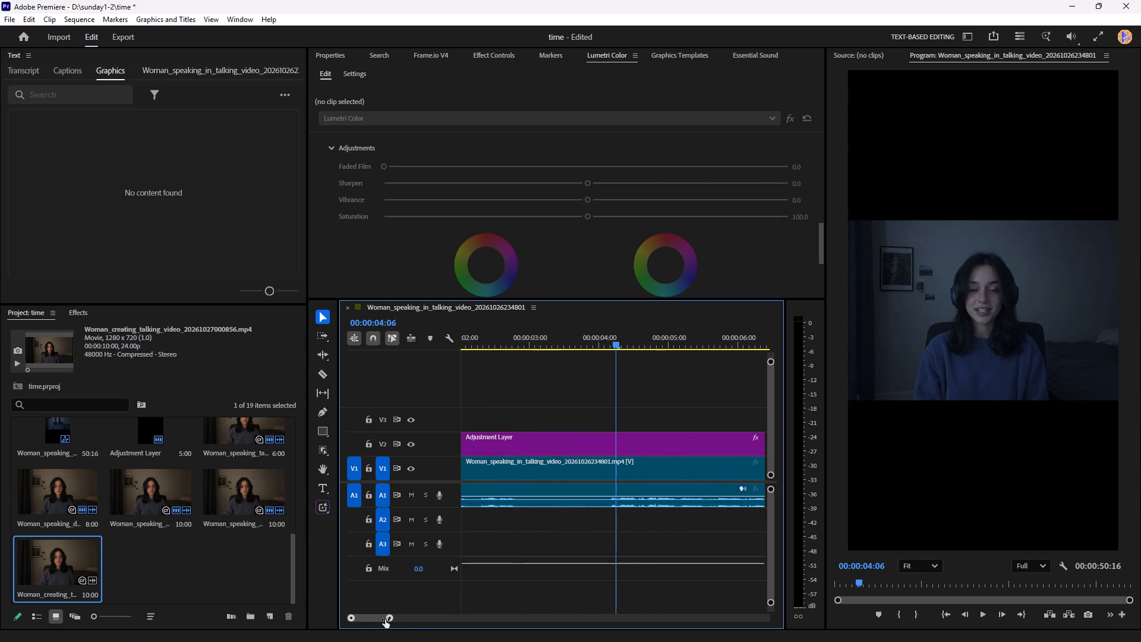
left_click_drag(385, 619, 380, 621)
scroll(571, 567, "up", 6)
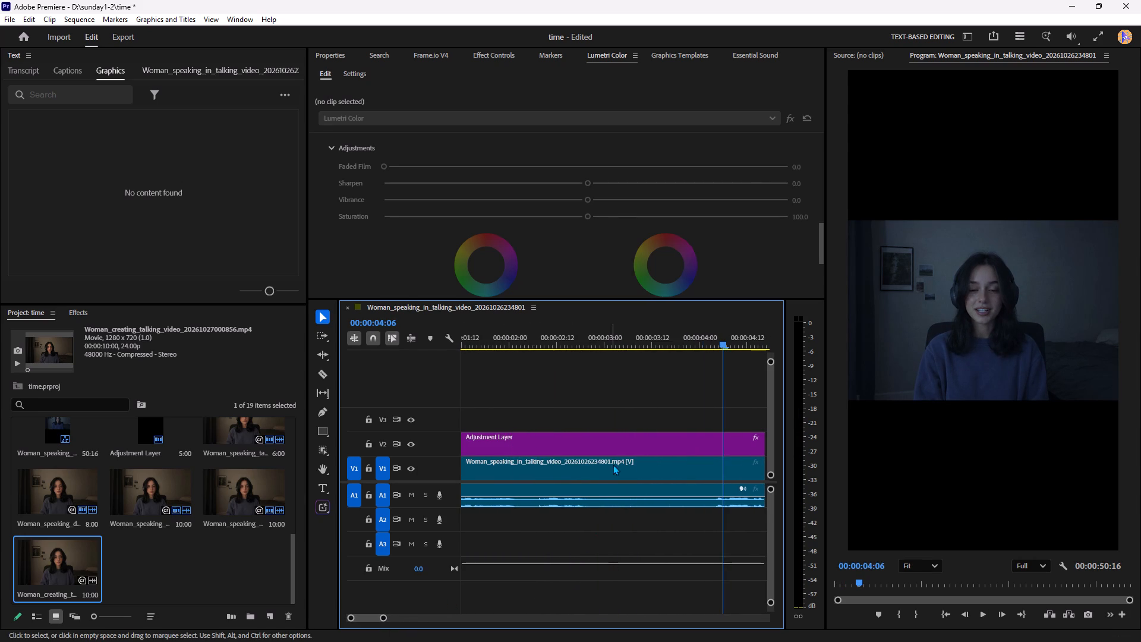
left_click_drag(587, 342, 595, 342)
left_click(604, 459)
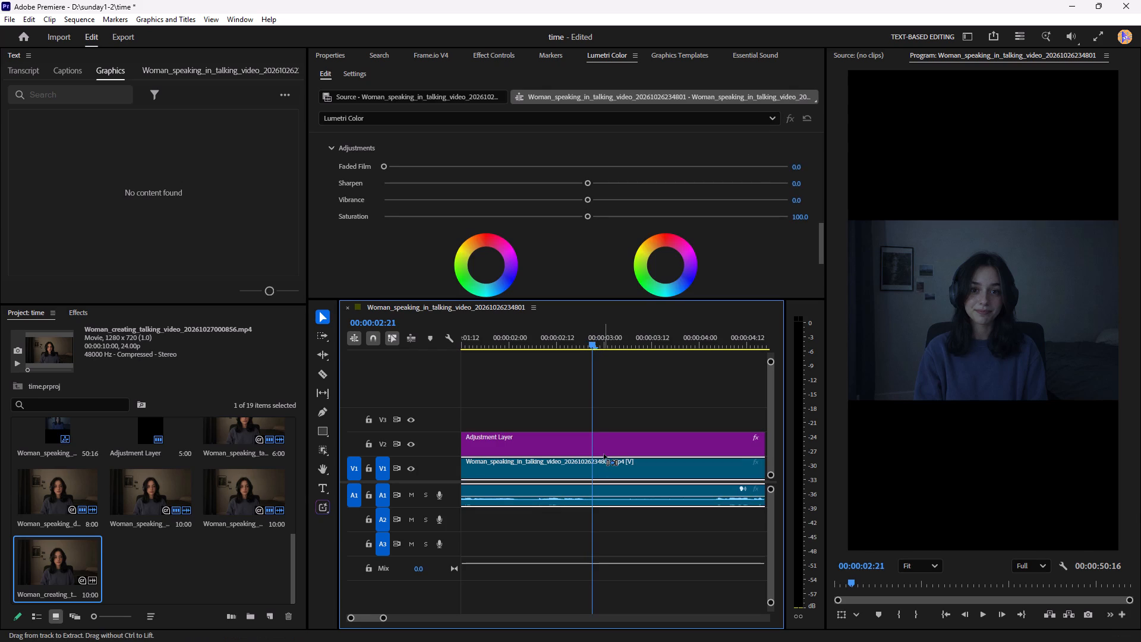
key("ctrl+k")
scroll(642, 456, "down", 3)
left_click_drag(647, 344, 660, 345)
left_click(657, 474)
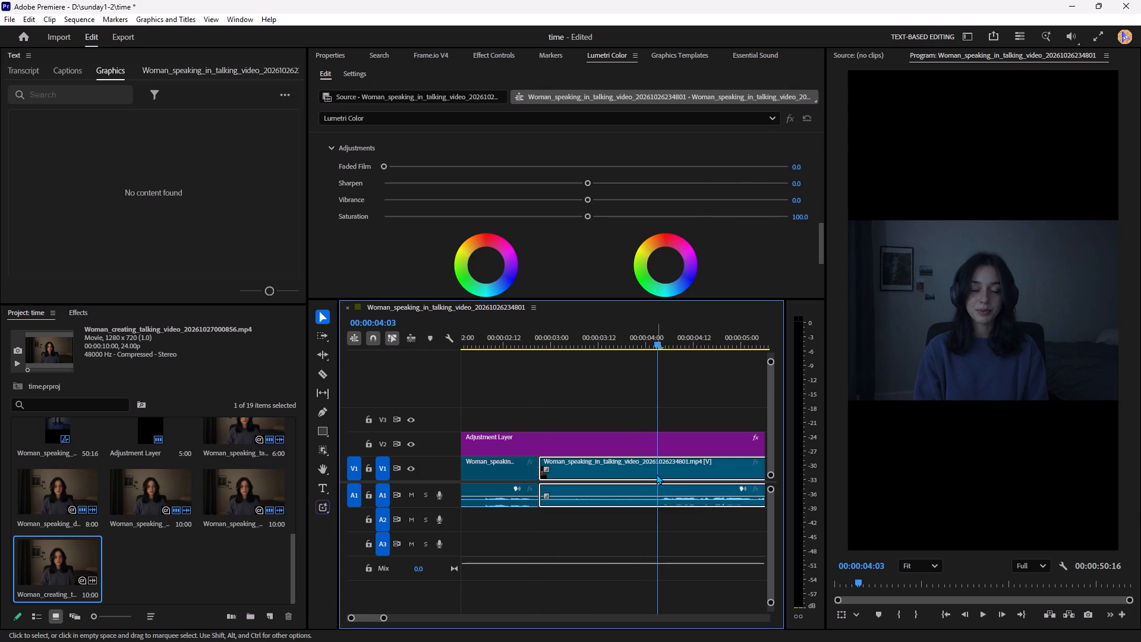
key("ctrl+k")
key("Delete")
left_click(626, 473)
key("Delete")
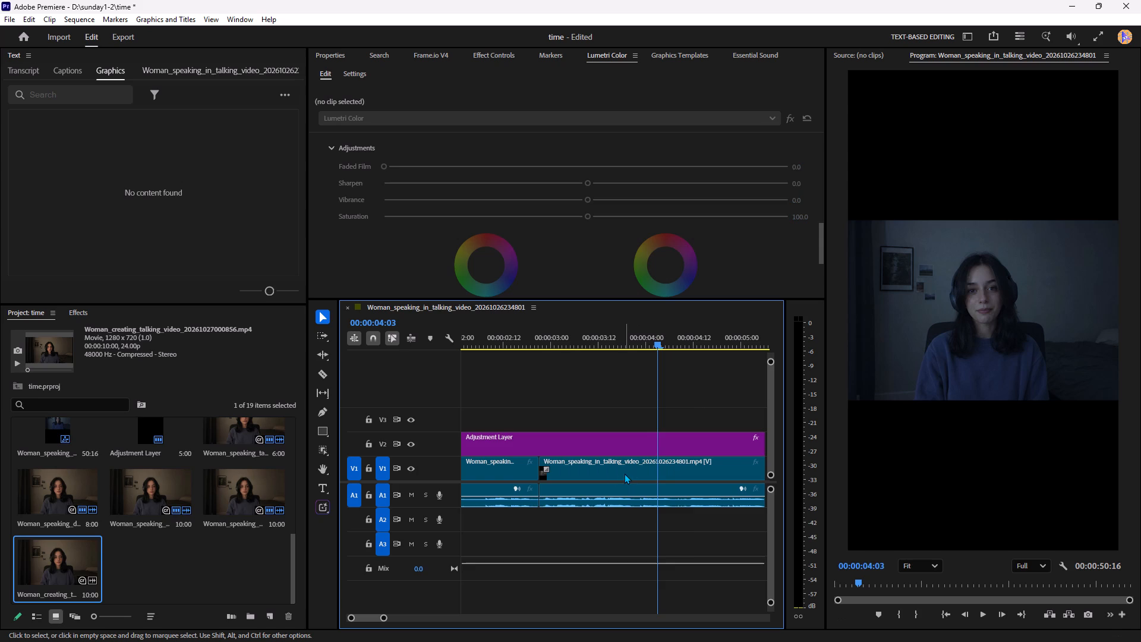
Review the joined opening, trim the end of its second part to 00:00:05:08, and close the gap before the second dialogue clip.
scroll(564, 484, "up", 8)
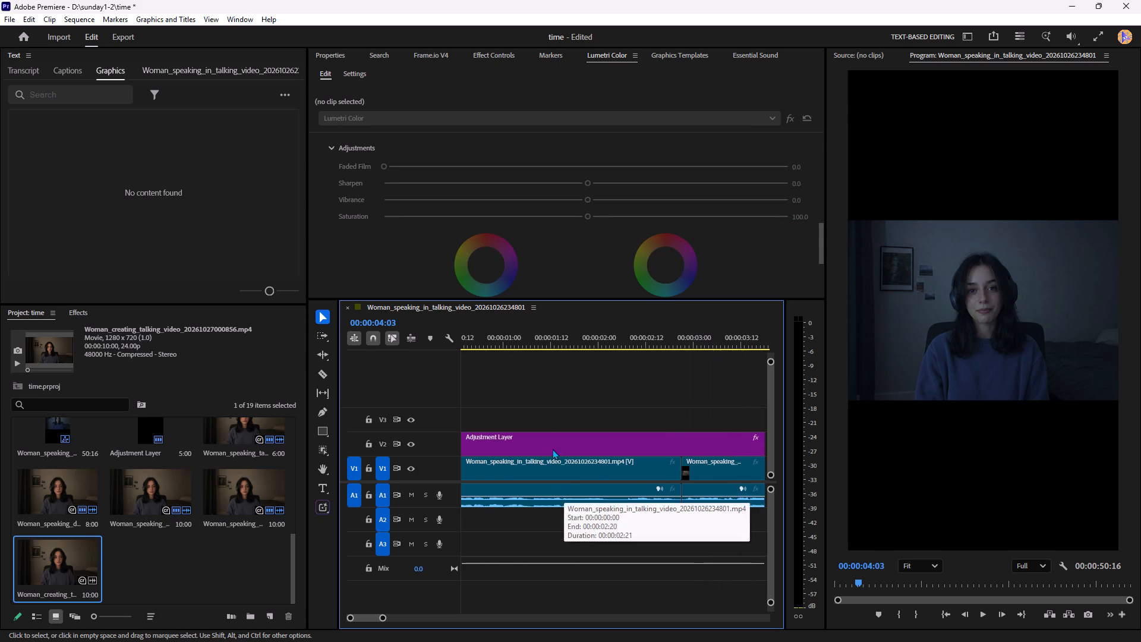
left_click(484, 343)
key("space")
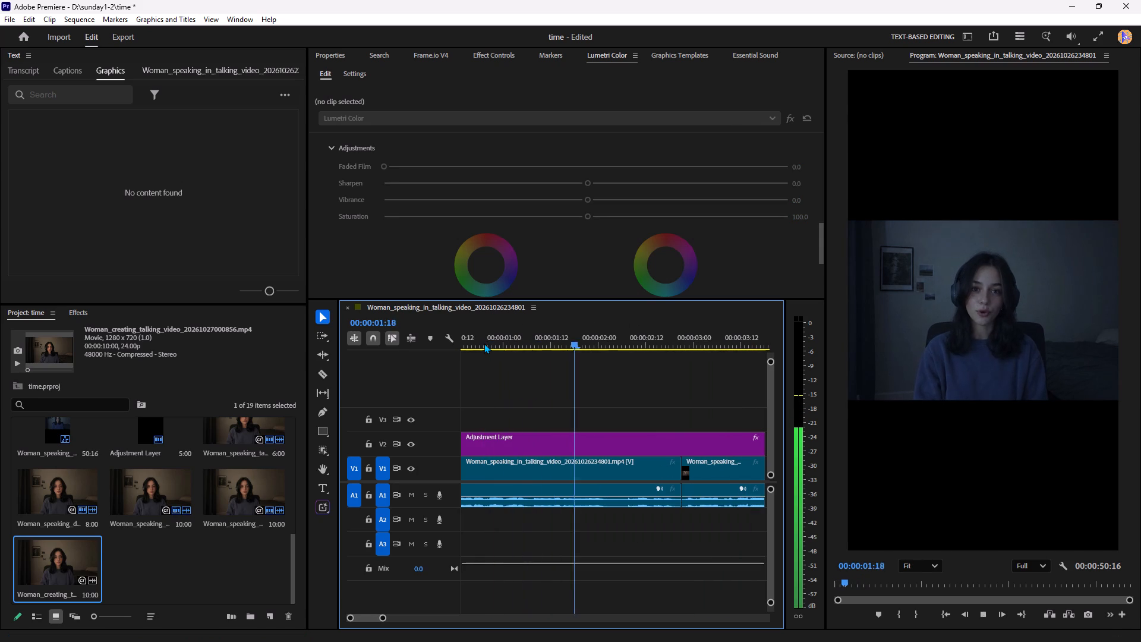
key("space")
key("space")
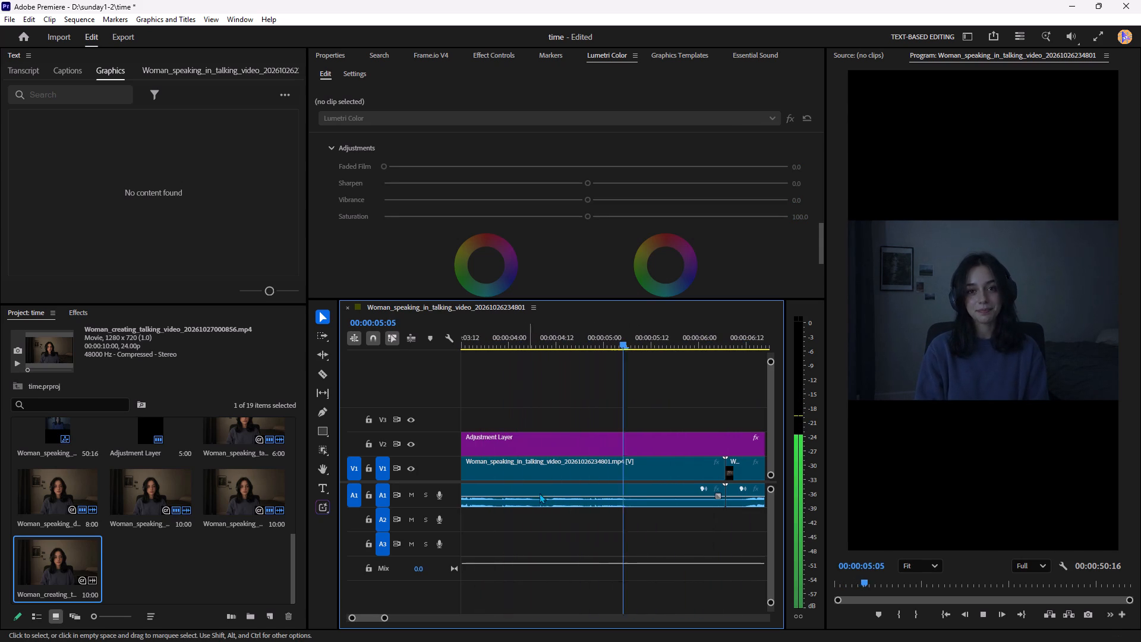
key("space")
scroll(603, 514, "down", 3)
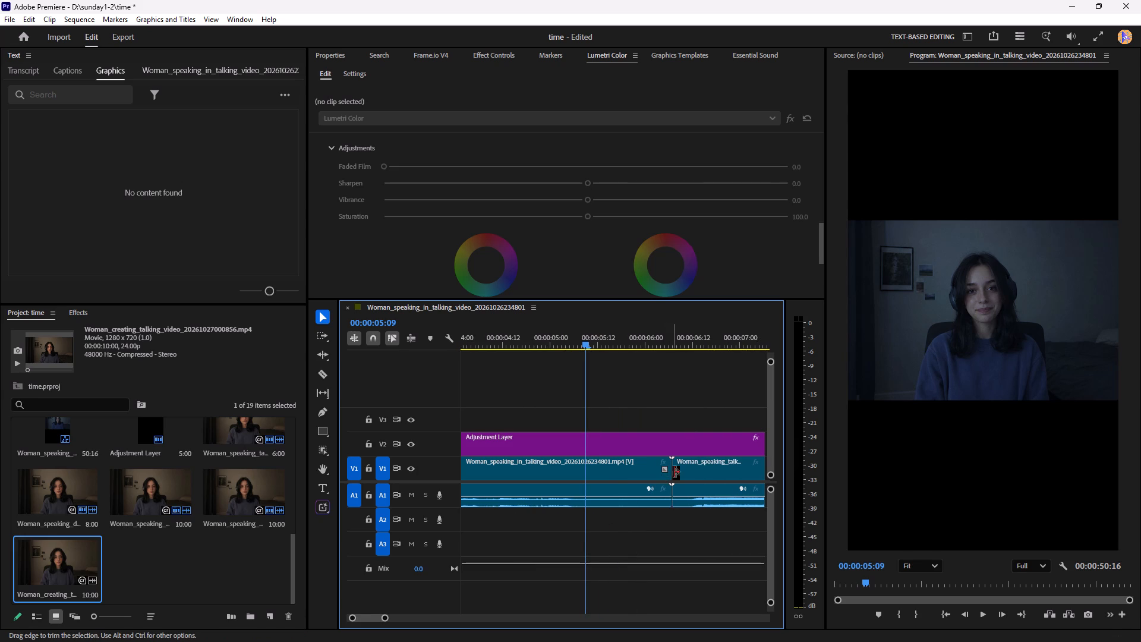
left_click_drag(669, 470, 577, 474)
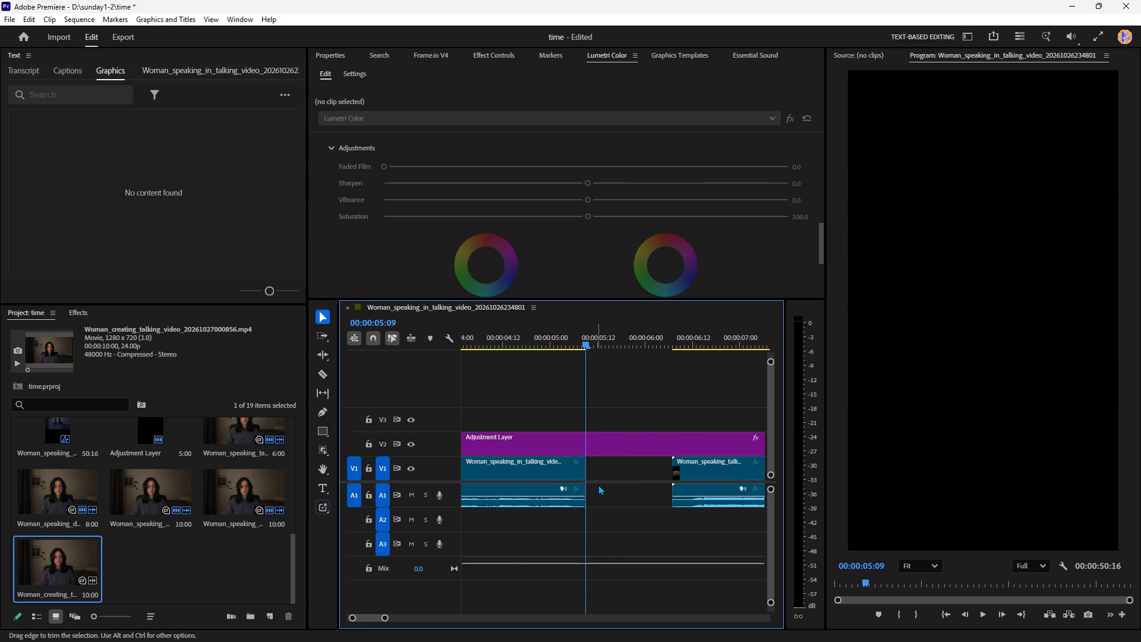
scroll(612, 489, "up", 4)
left_click(633, 345)
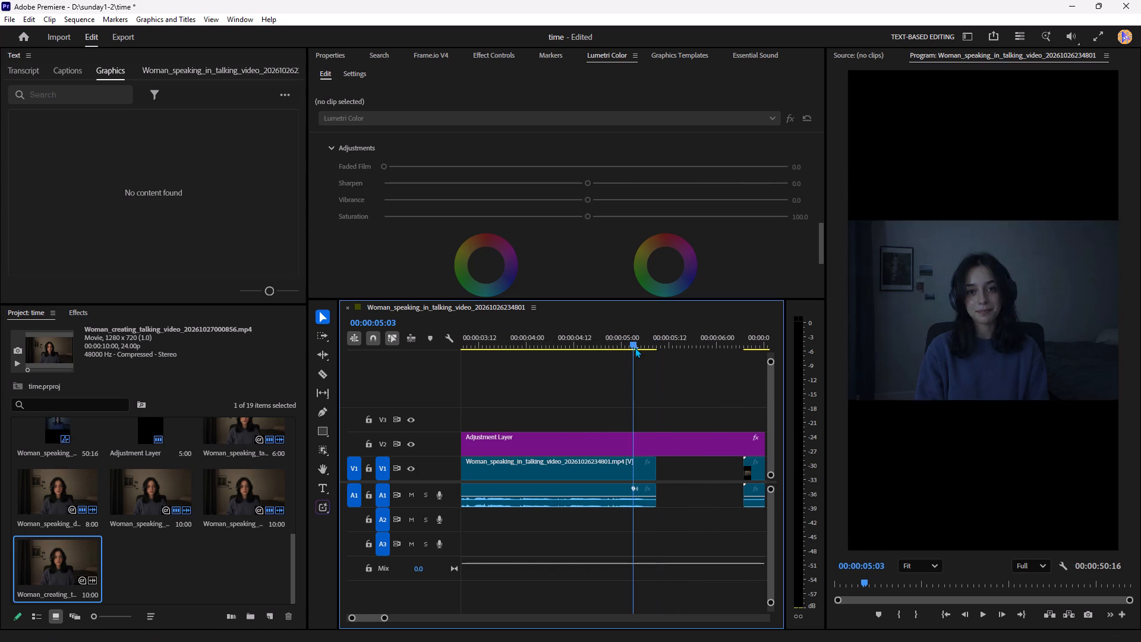
left_click_drag(654, 464, 650, 466)
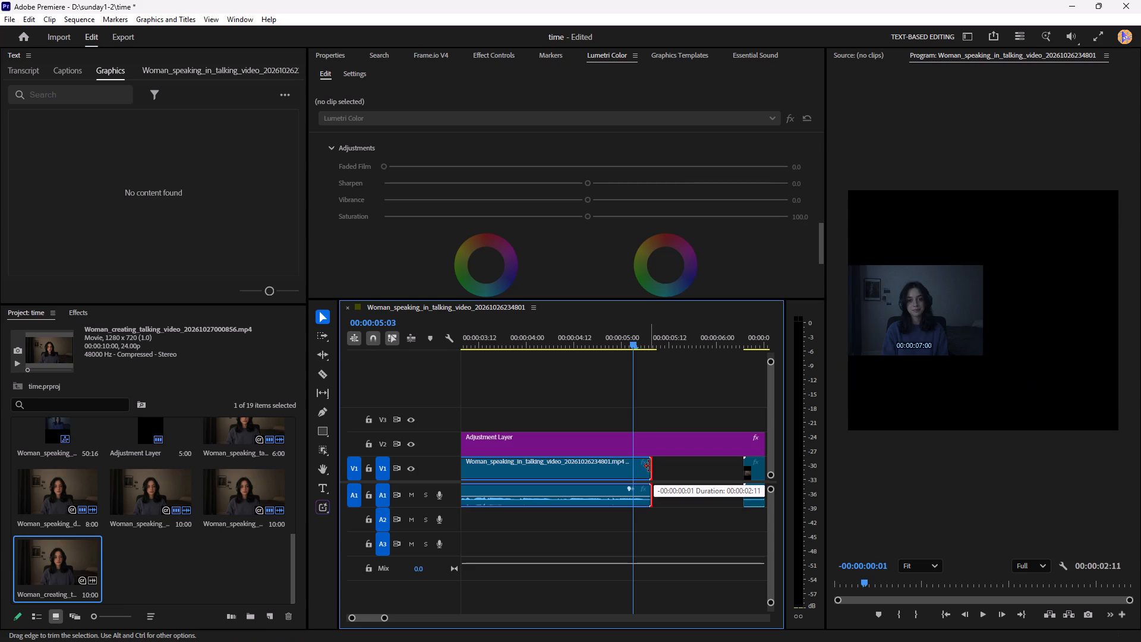
left_click_drag(650, 466, 648, 466)
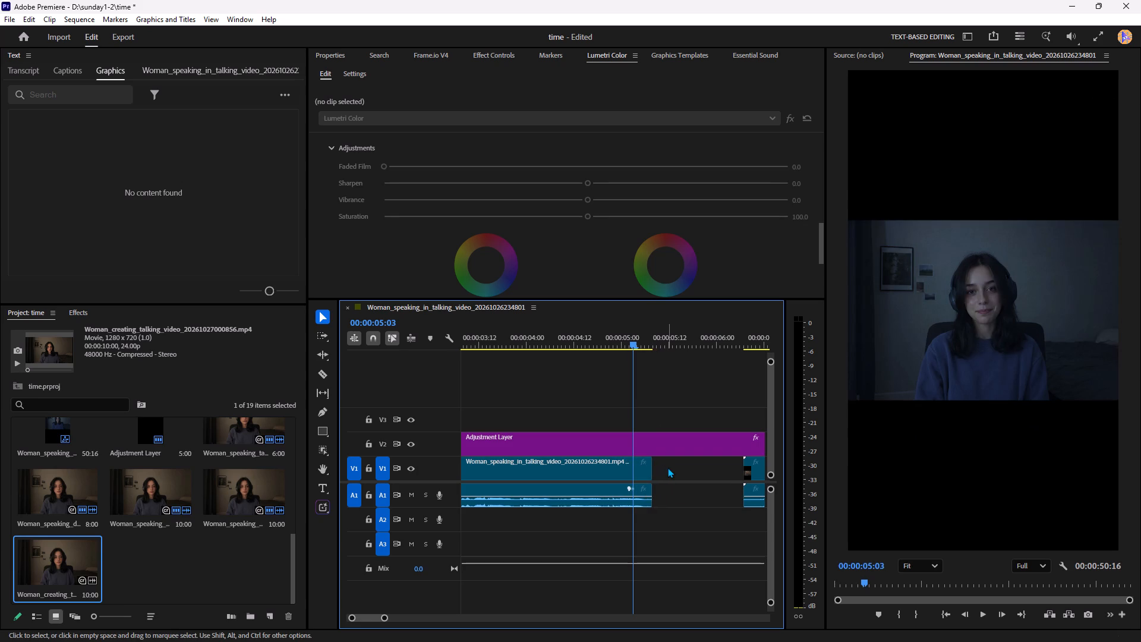
left_click(668, 467)
key("Delete")
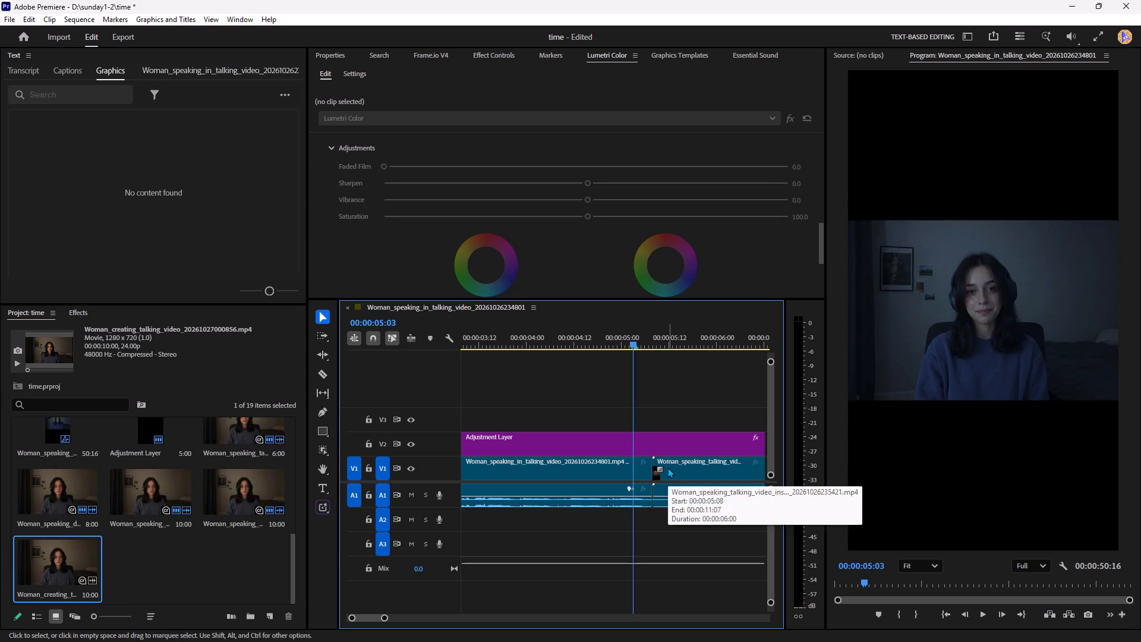
Trim about 3 frames off the start of the second dialogue clip and close the gap before it.
scroll(675, 468, "down", 1)
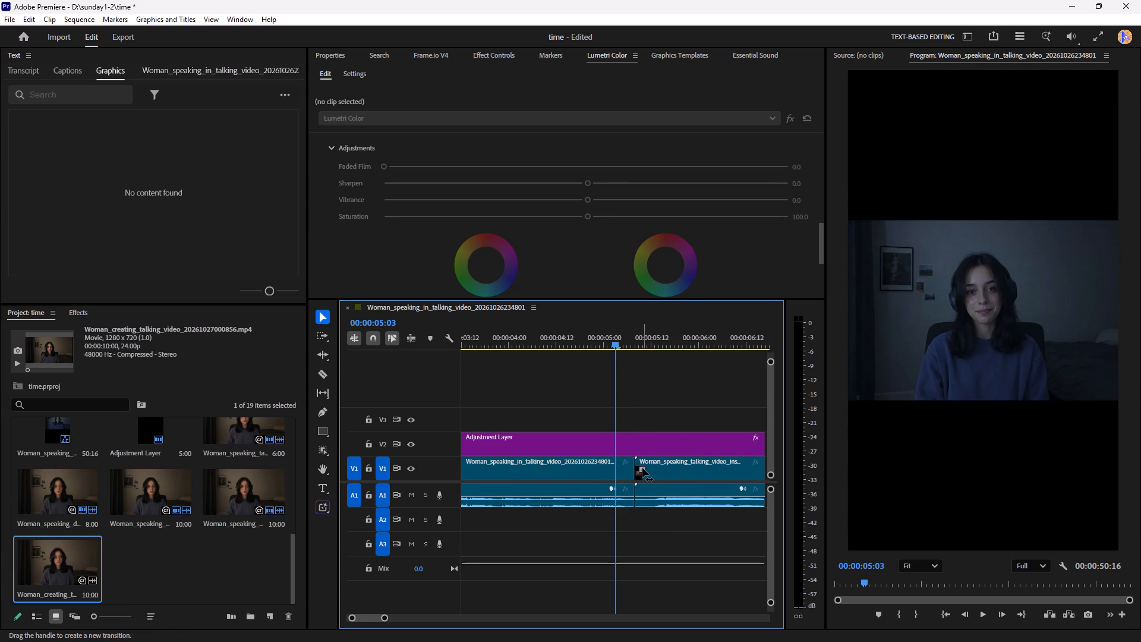
left_click_drag(636, 467, 648, 467)
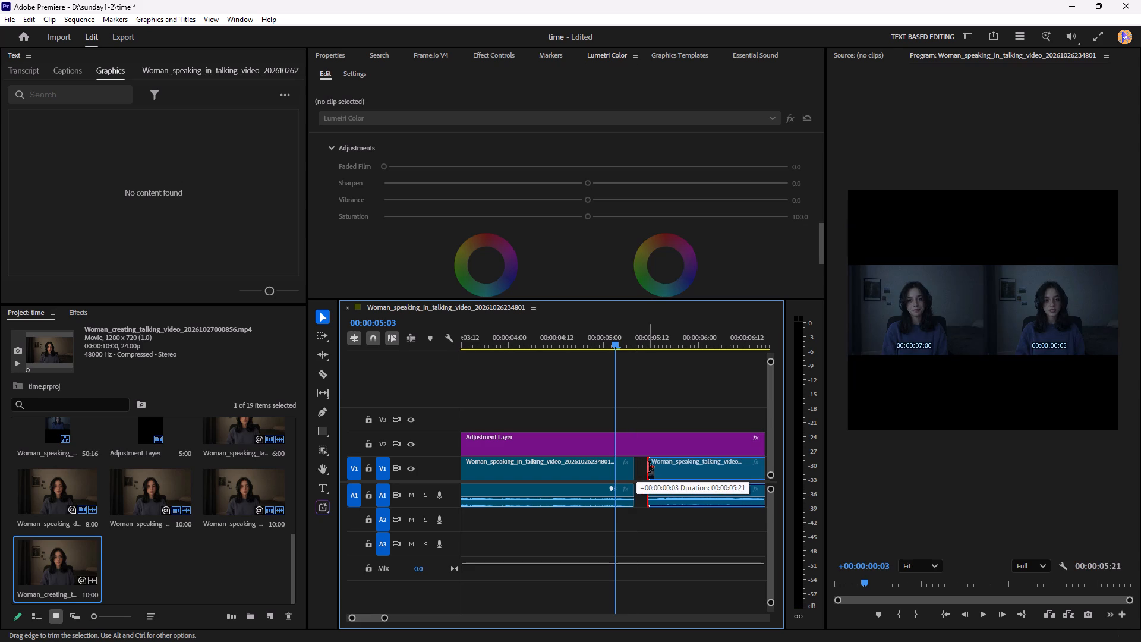
left_click_drag(648, 467, 652, 467)
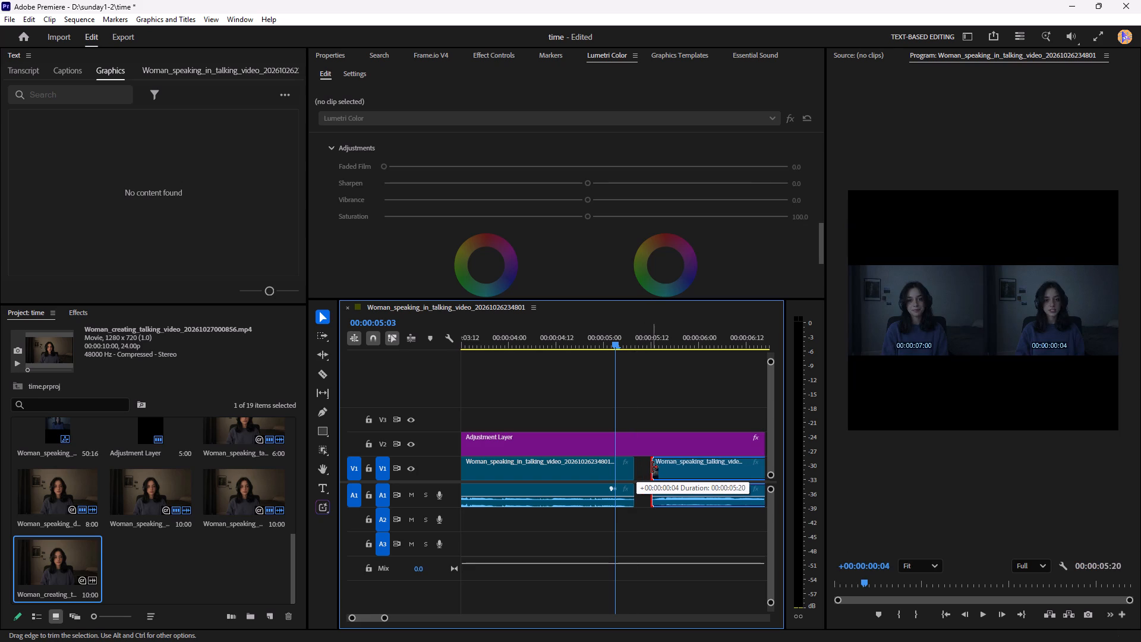
left_click_drag(652, 467, 650, 467)
left_click(641, 468)
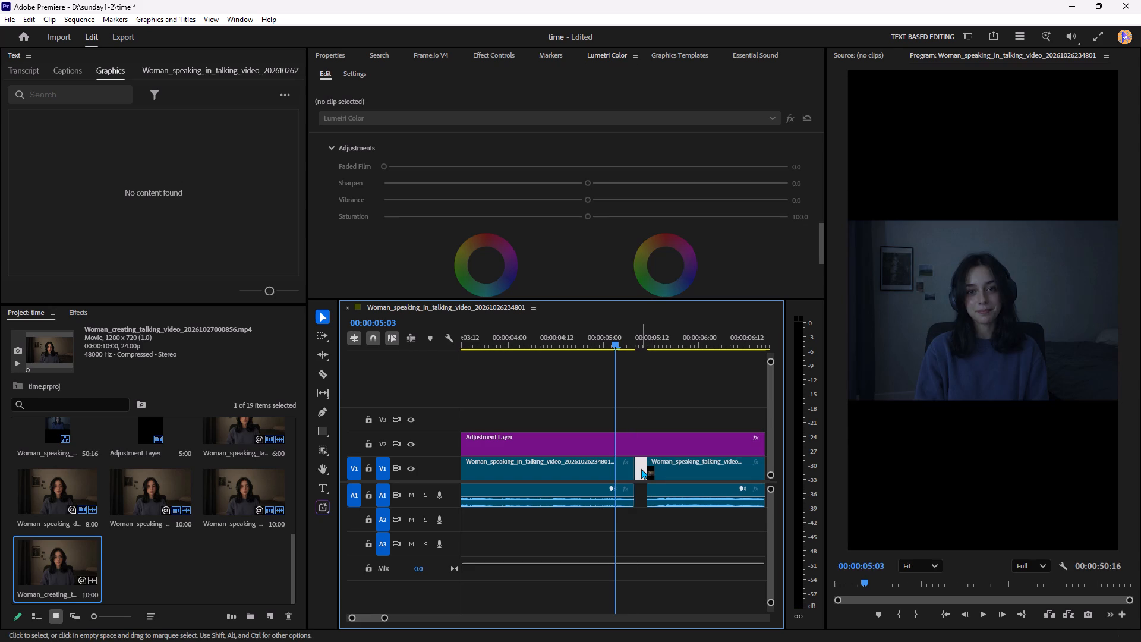
key("Delete")
Play the second dialogue clip, cut it at 00:00:06:18 and 00:00:07:04, and remove the pause between the cuts along with its gap.
key("space")
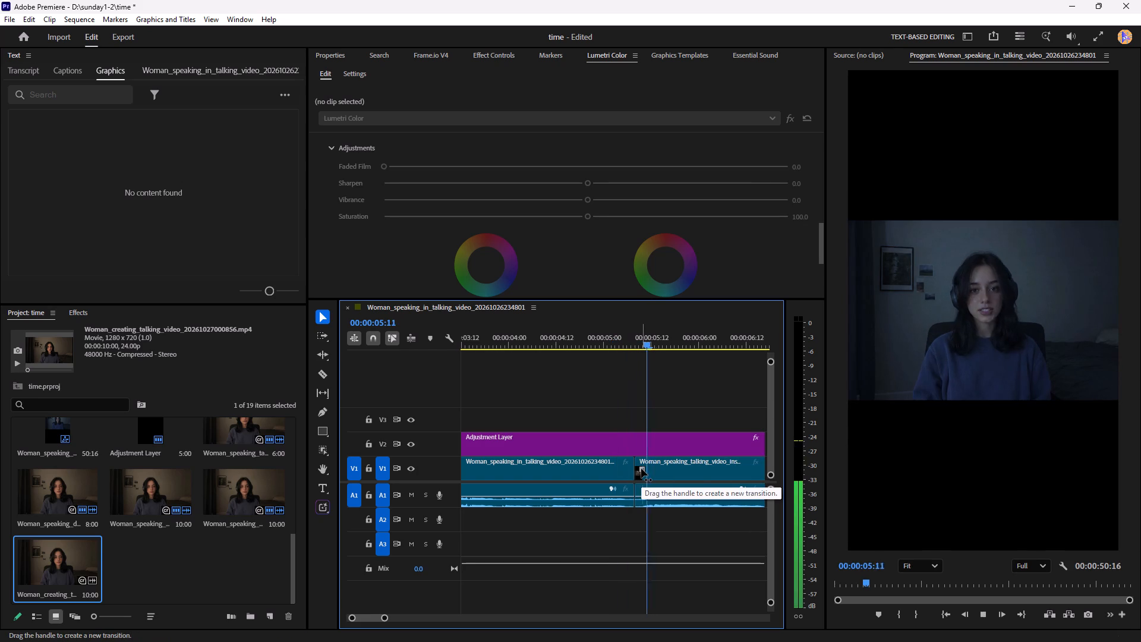
key("space")
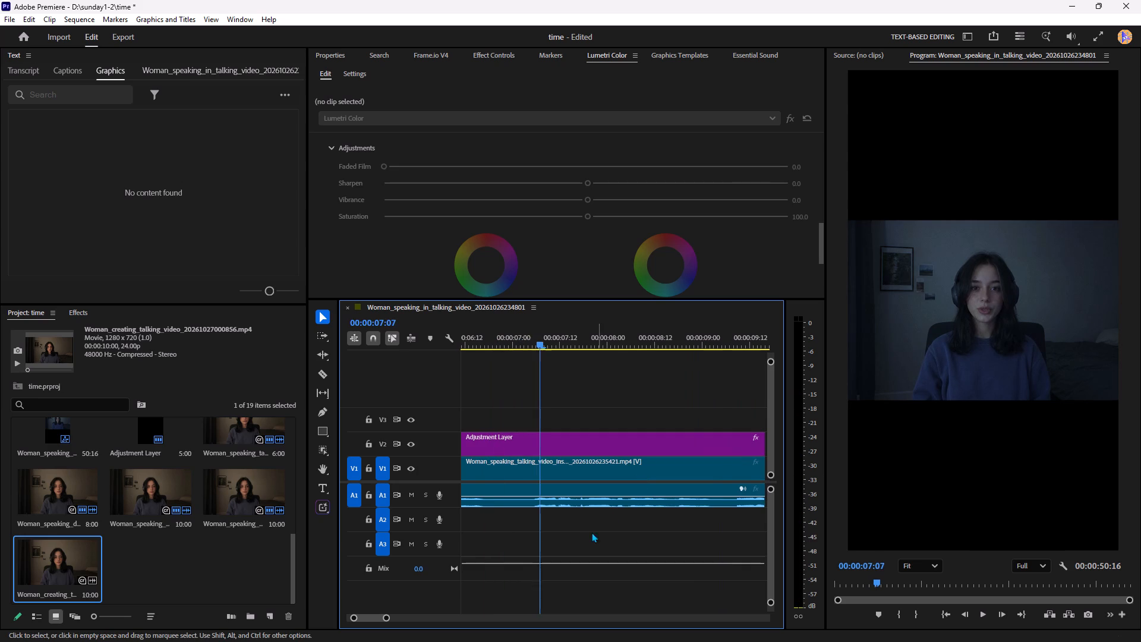
scroll(586, 537, "up", 6)
left_click_drag(588, 344, 599, 345)
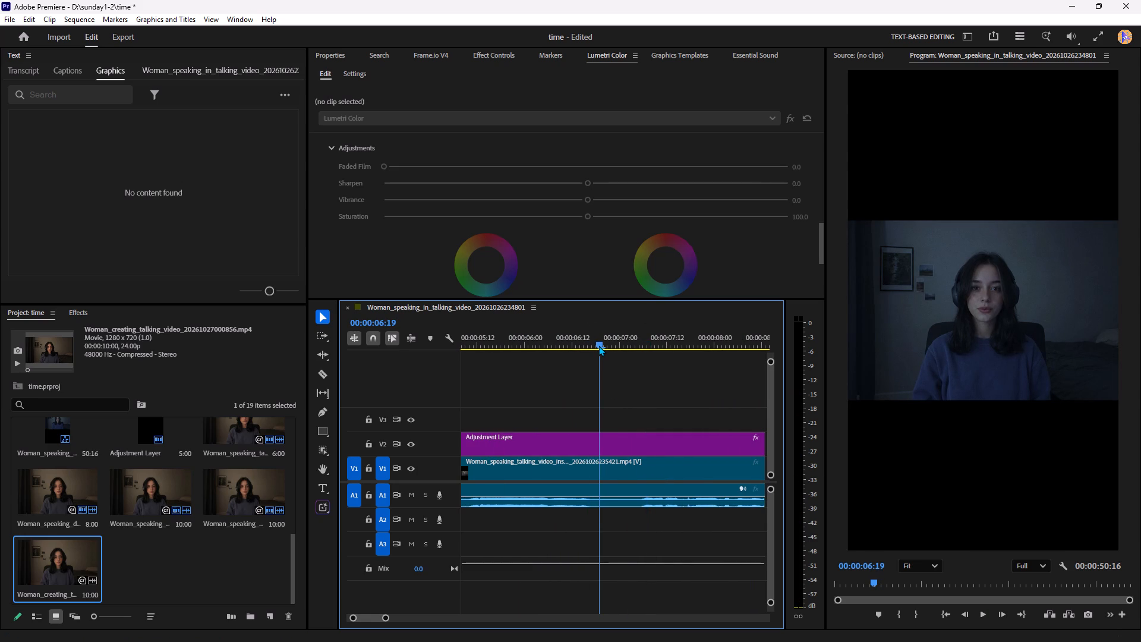
left_click_drag(599, 345, 597, 346)
left_click(625, 481)
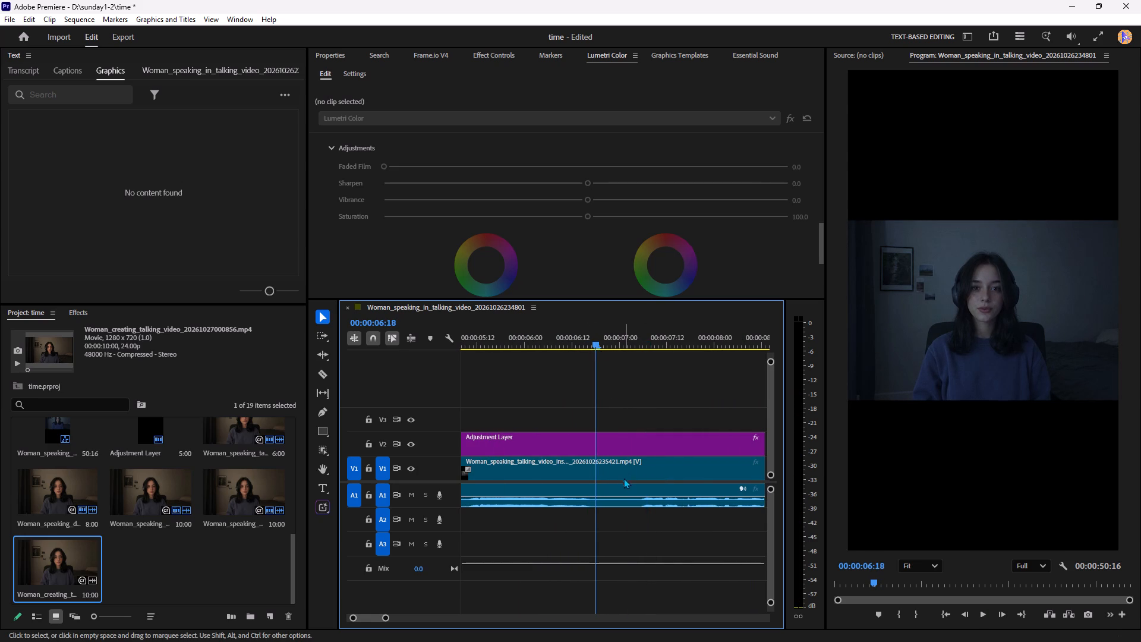
left_click(623, 476)
key("ctrl+k")
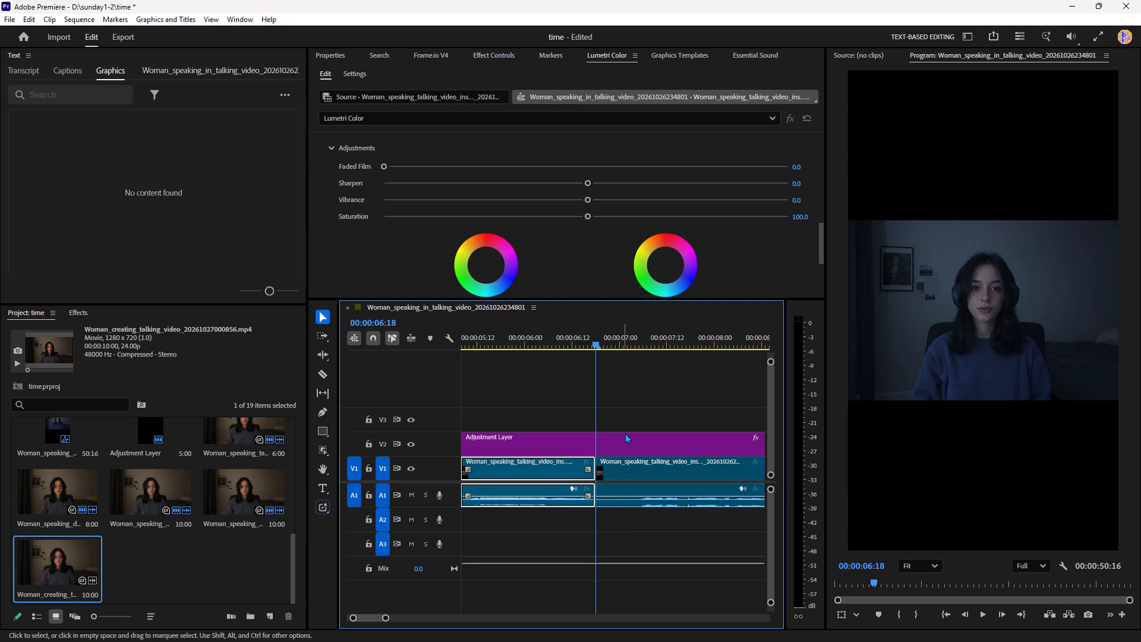
left_click(631, 345)
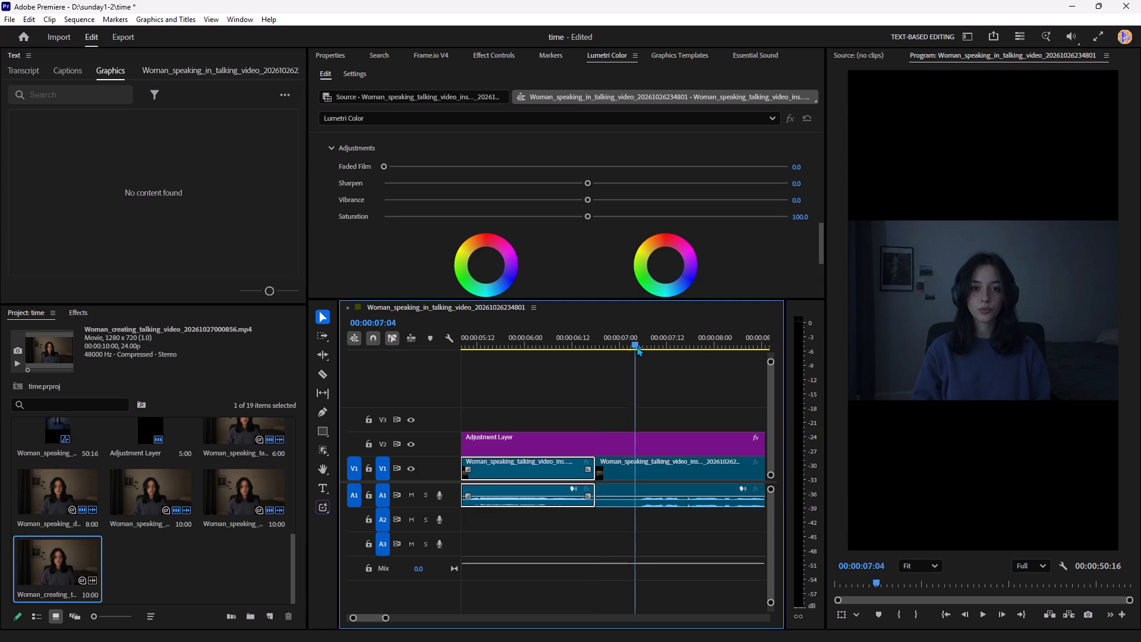
left_click(661, 467)
key("ctrl+k")
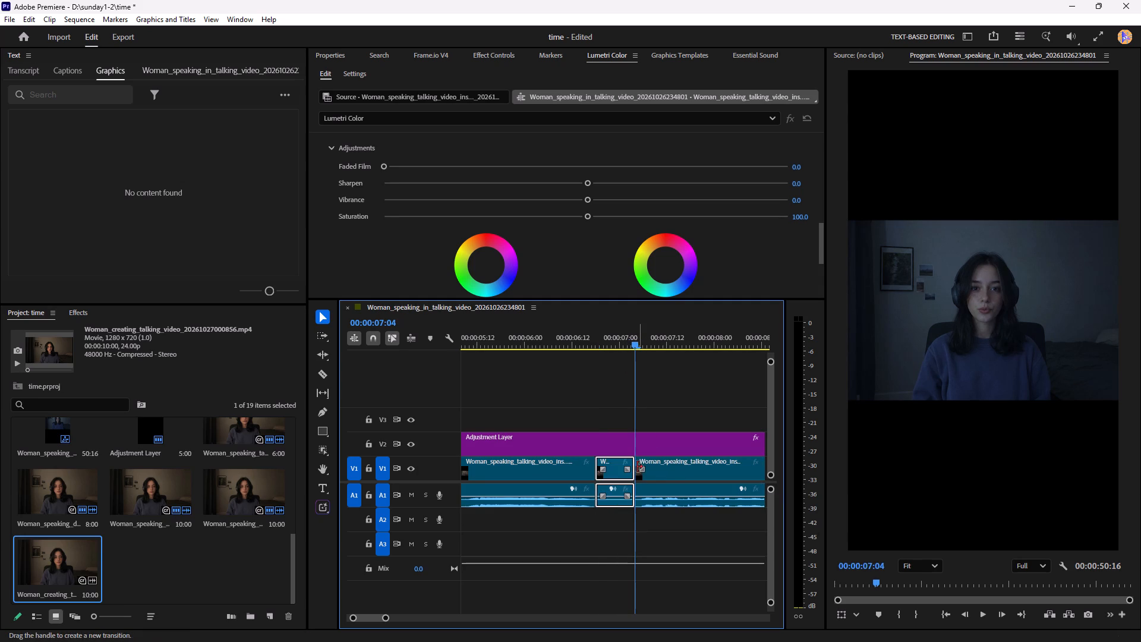
key("Delete")
left_click(613, 465)
key("Delete")
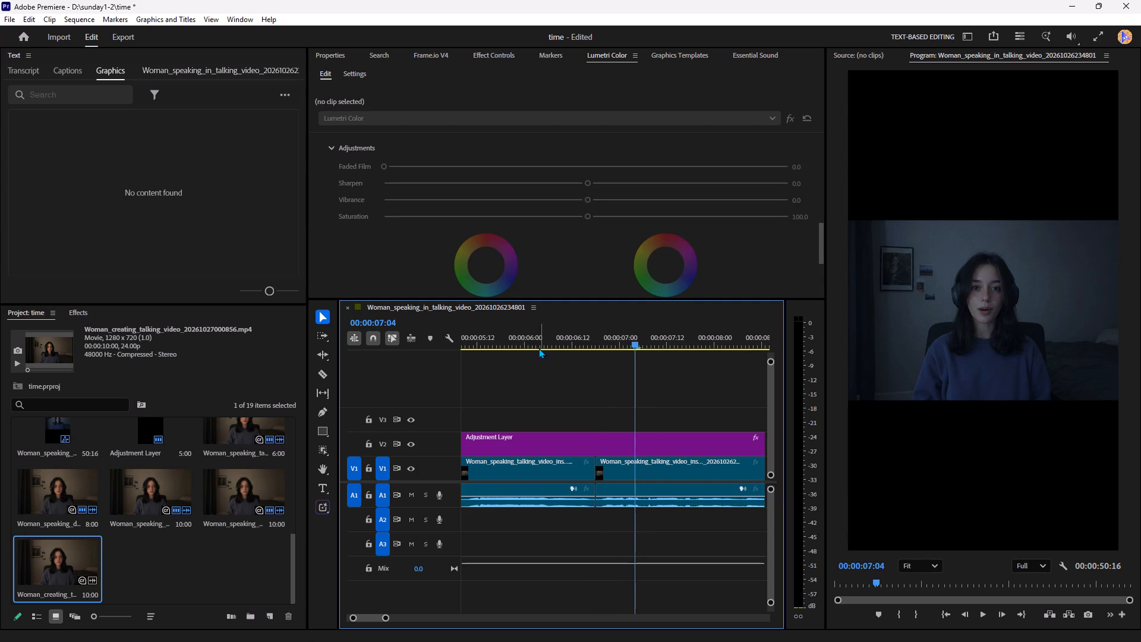
Review the joined second clip, cut it again at 00:00:08:18 and 00:00:08:21, and remove the short pause between the cuts along with its gap.
left_click(516, 344)
key("space")
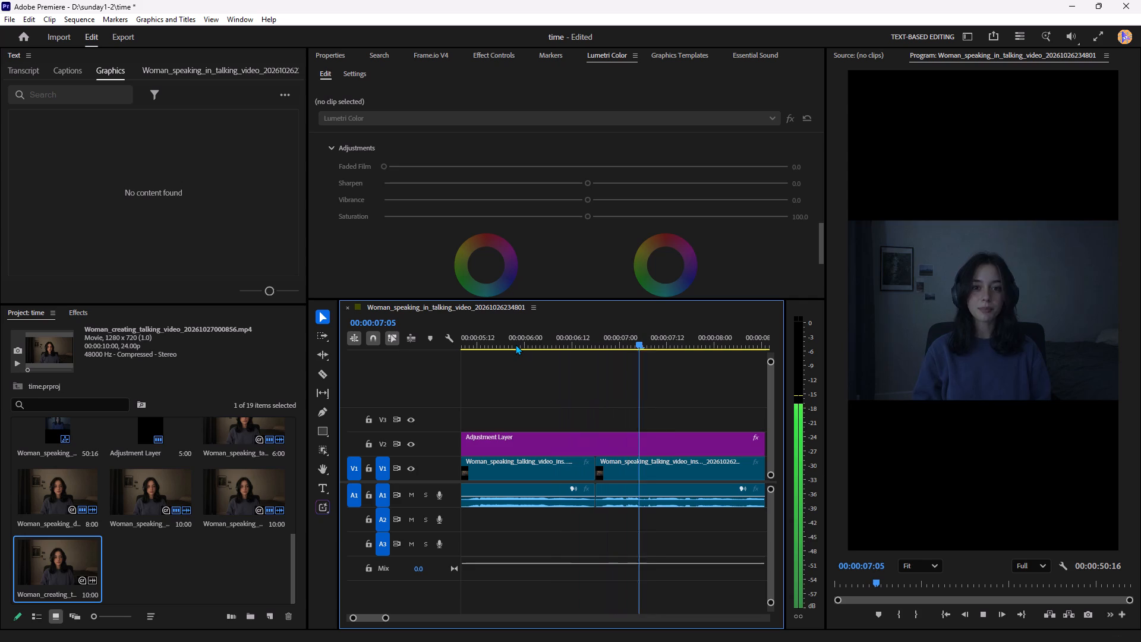
key("space")
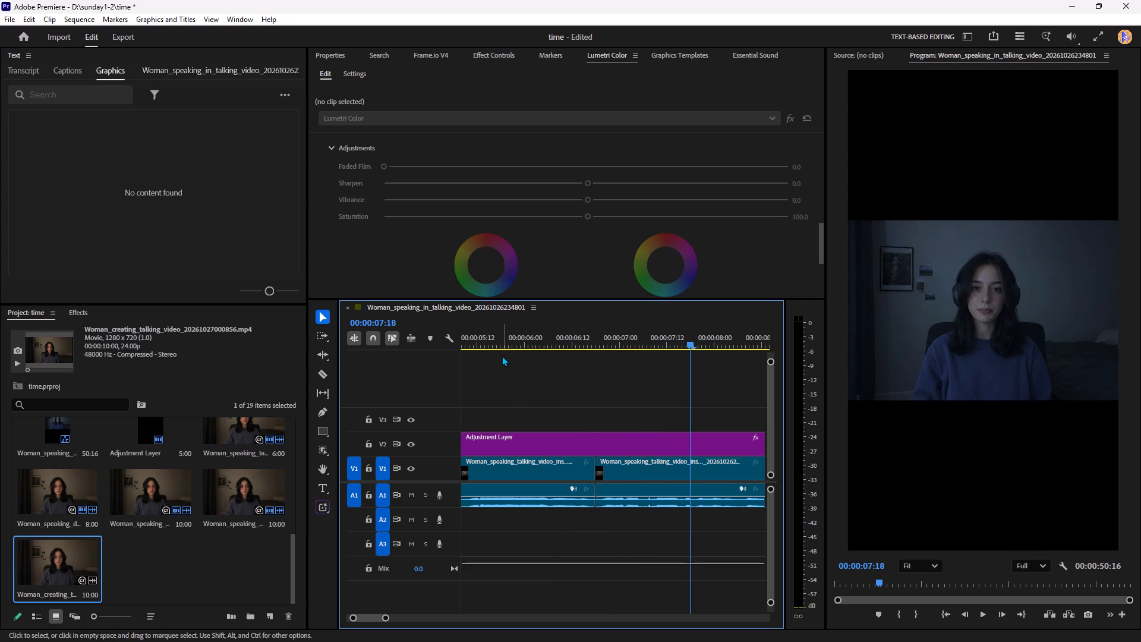
left_click(499, 345)
key("space")
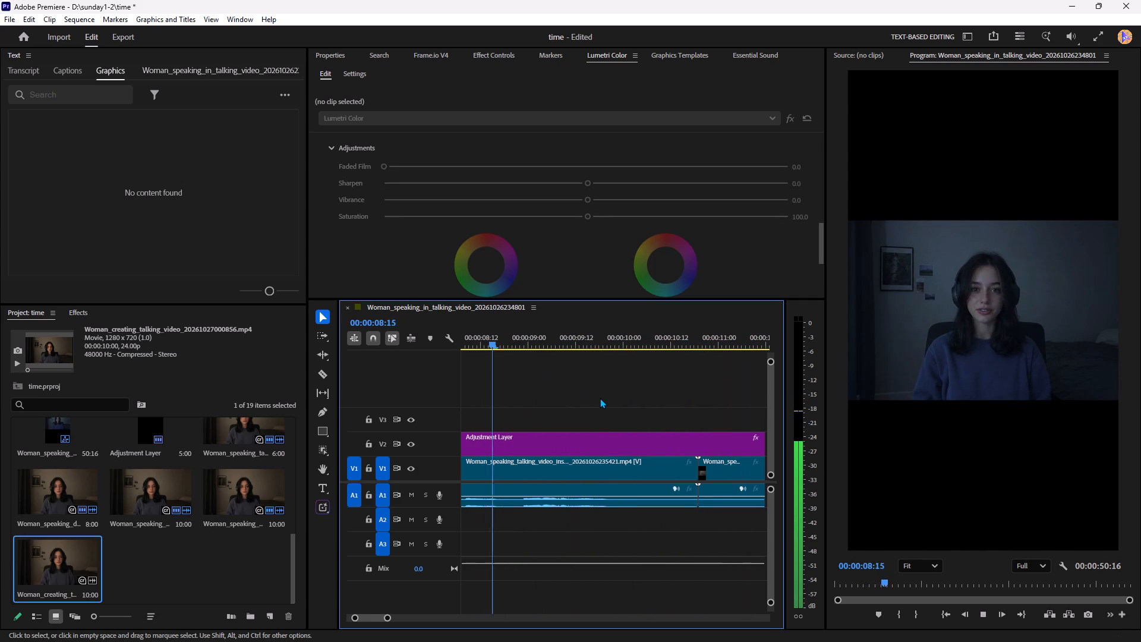
key("space")
scroll(632, 495, "up", 6)
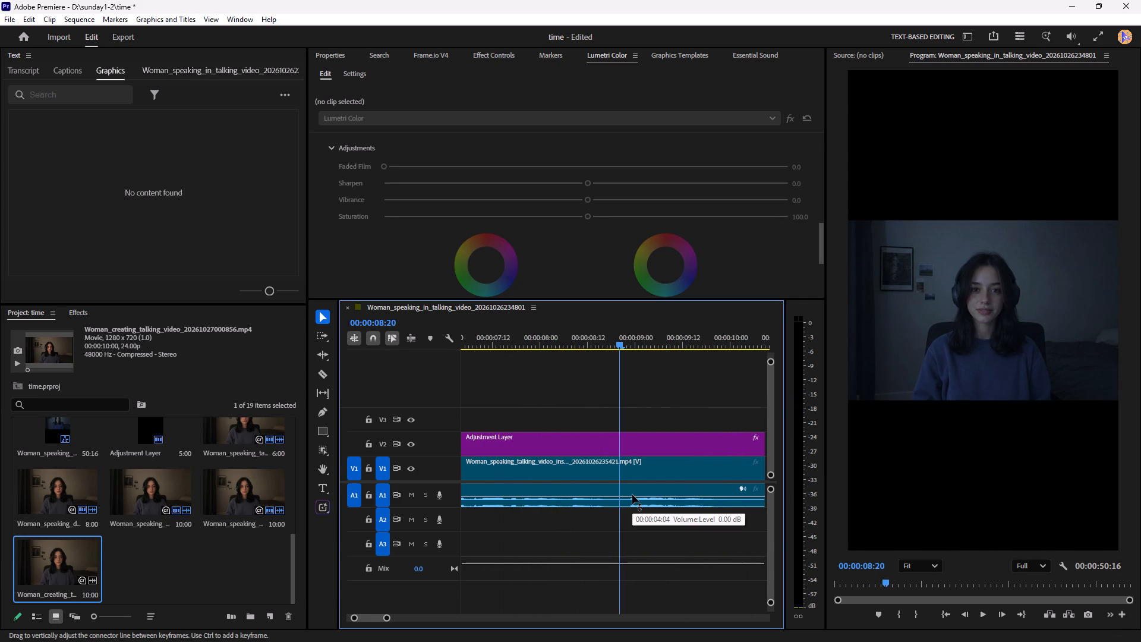
scroll(632, 495, "down", 1)
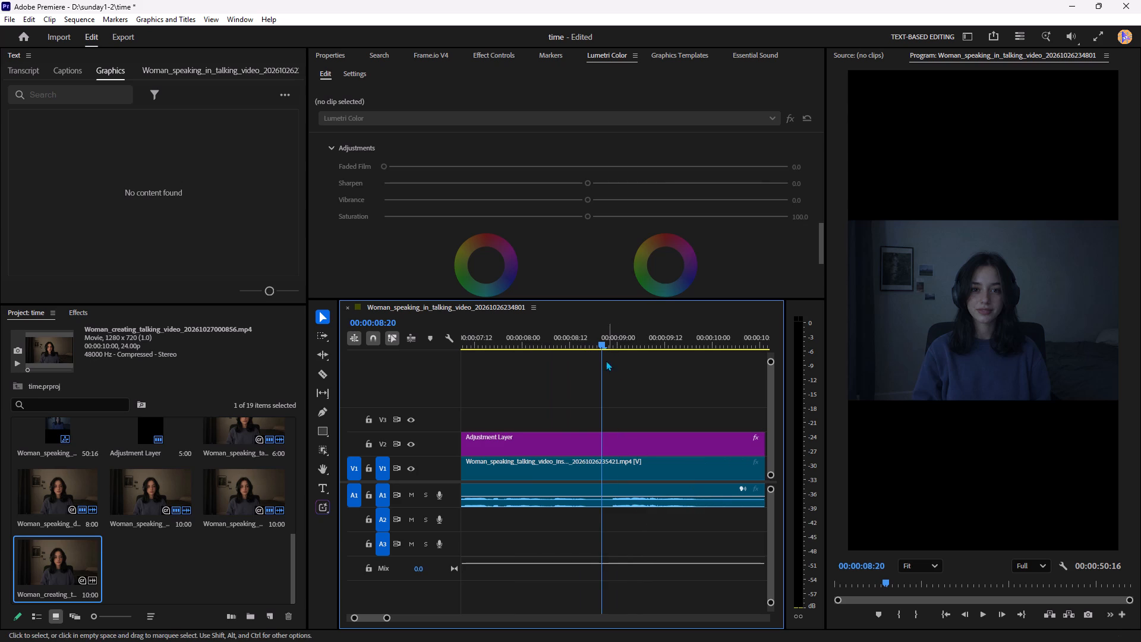
left_click(594, 344)
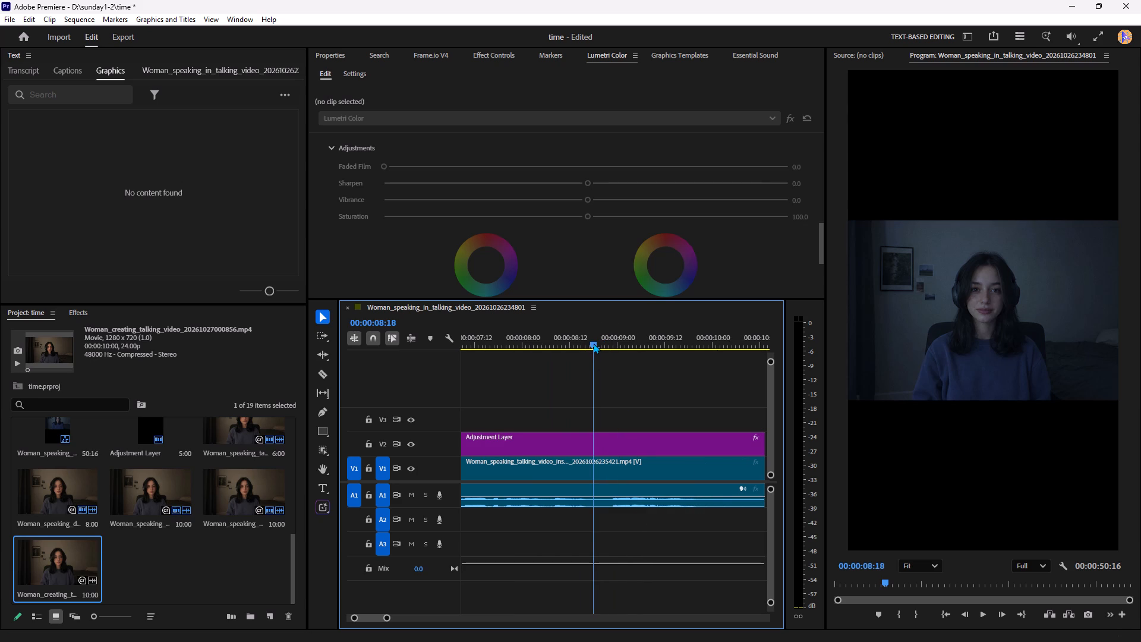
left_click(613, 476)
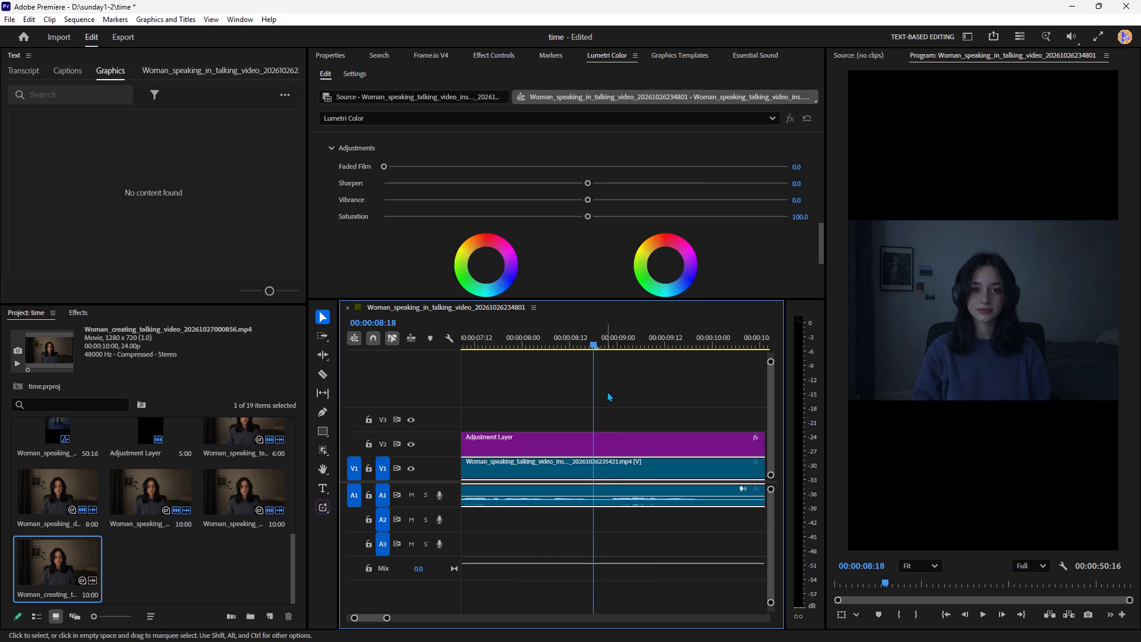
key("ctrl+k")
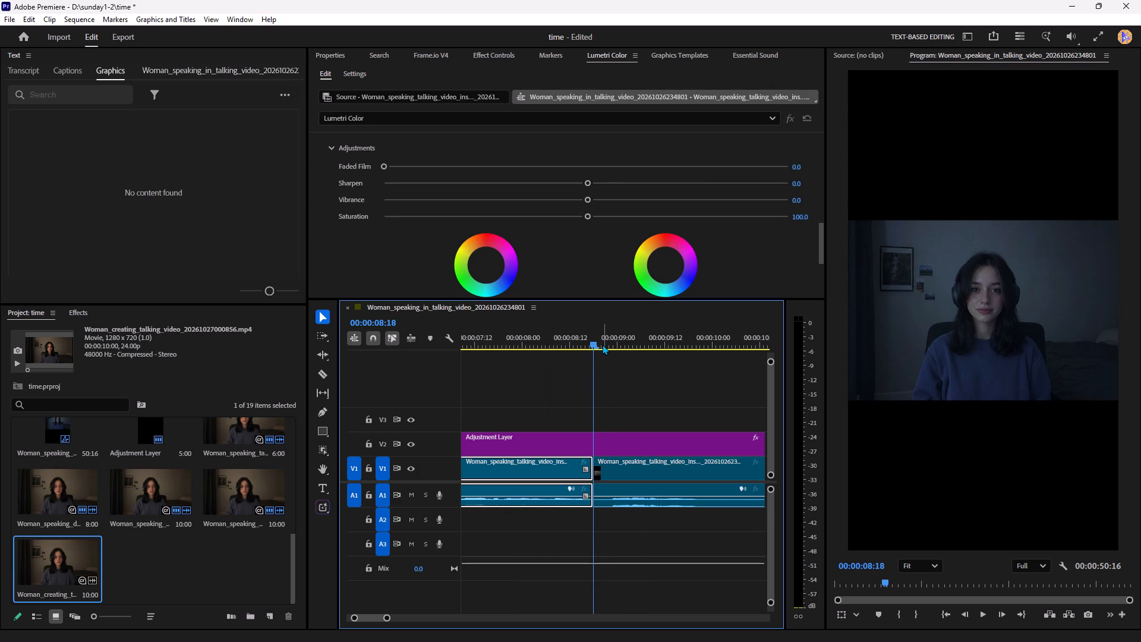
left_click(603, 344)
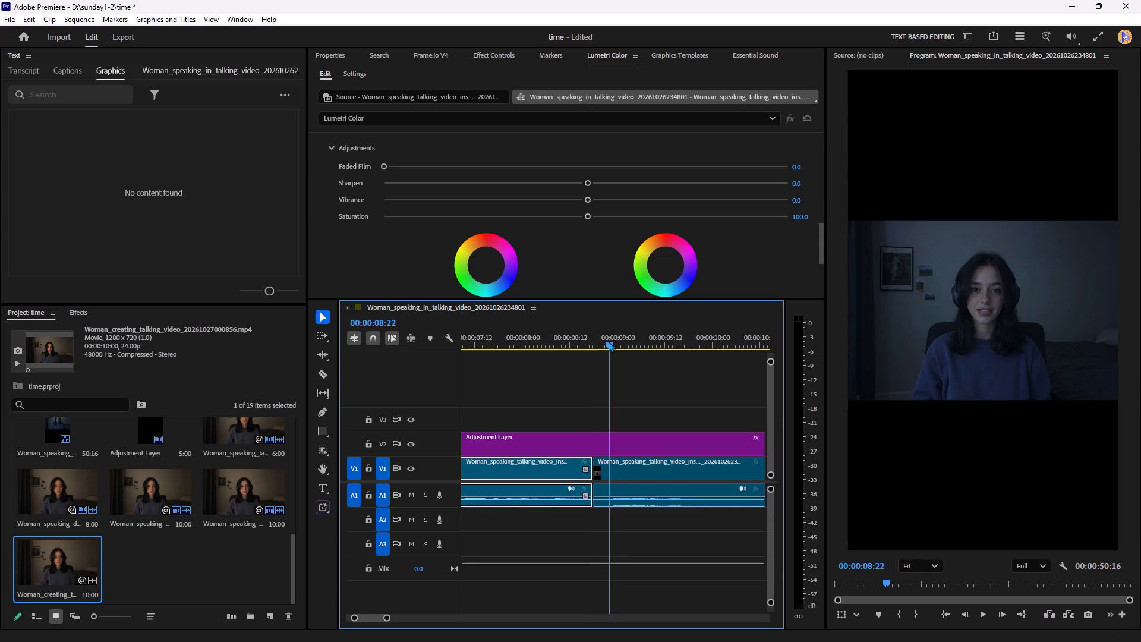
left_click(620, 462)
key("ctrl+k")
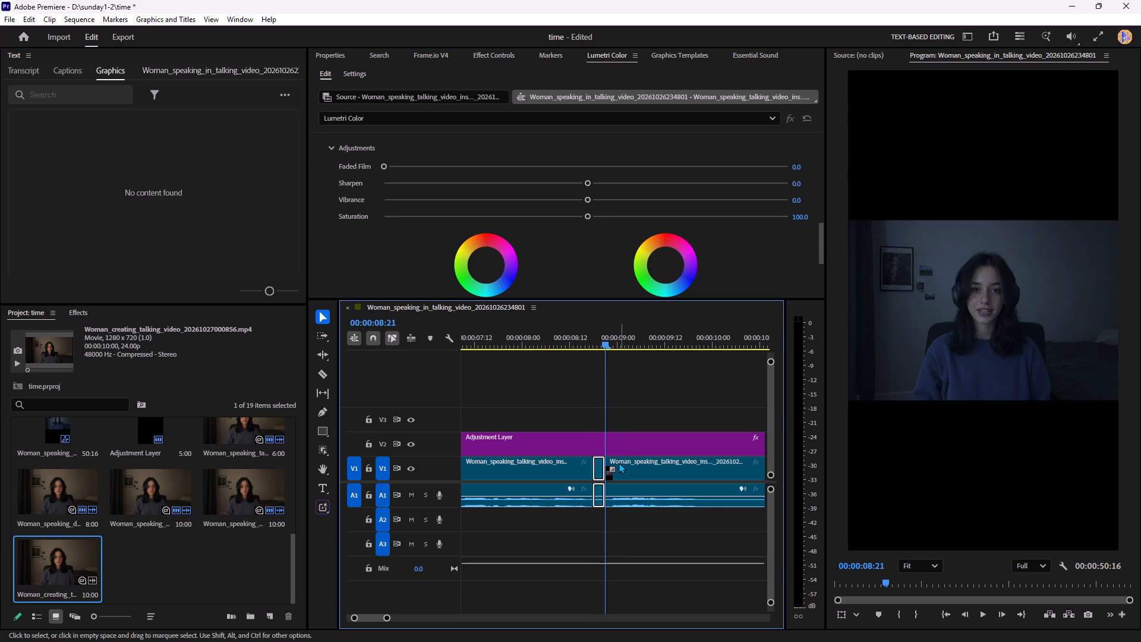
key("Delete")
left_click(599, 464)
key("Delete")
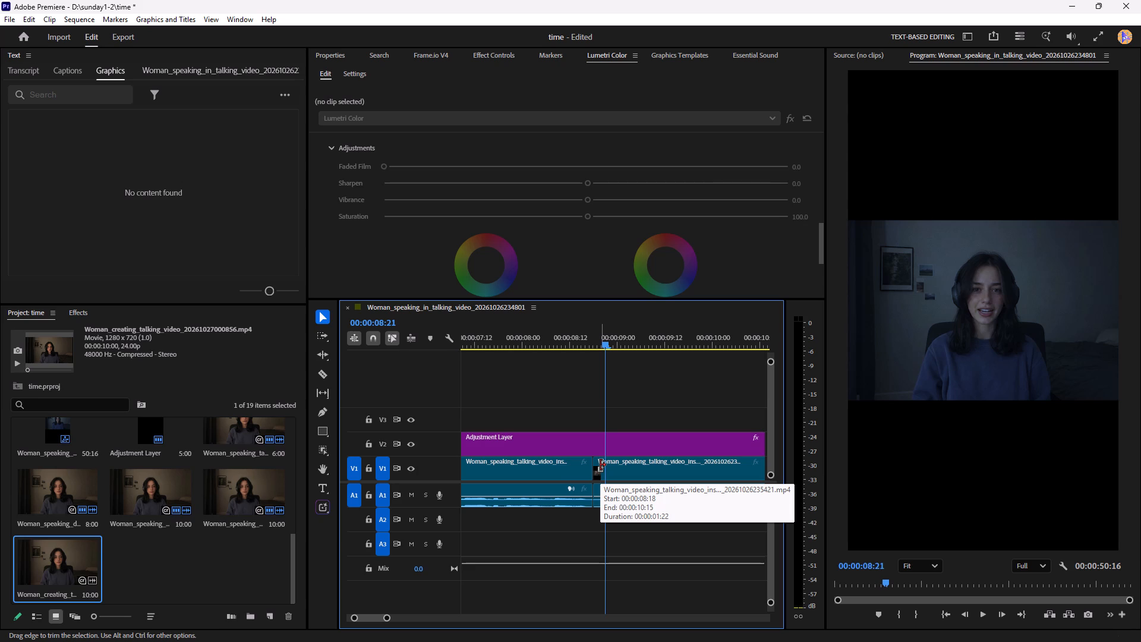
Play across the new join, trim the end of the second clip's last part to 00:00:09:19, and close the gap before the third clip.
left_click(538, 347)
key("space")
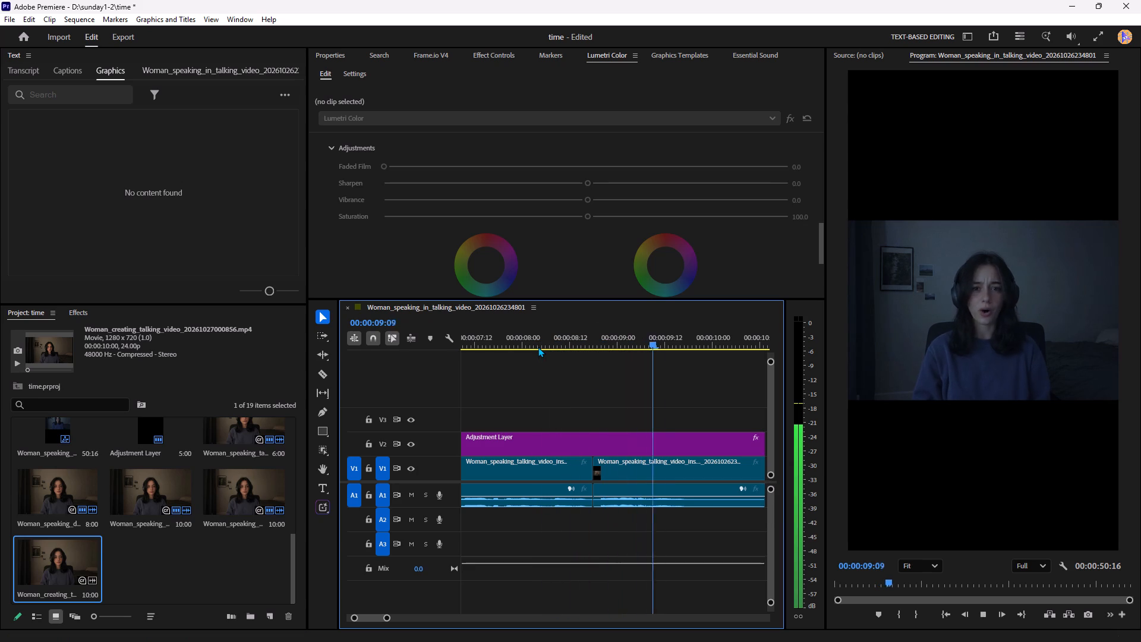
key("space")
scroll(630, 455, "down", 4)
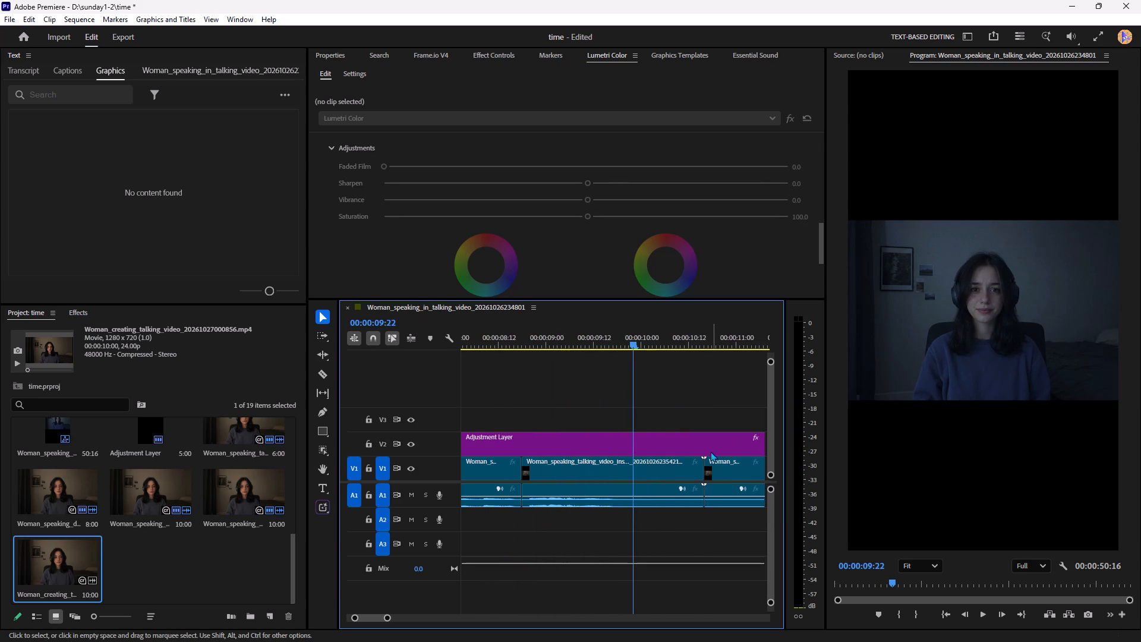
left_click_drag(702, 462, 617, 463)
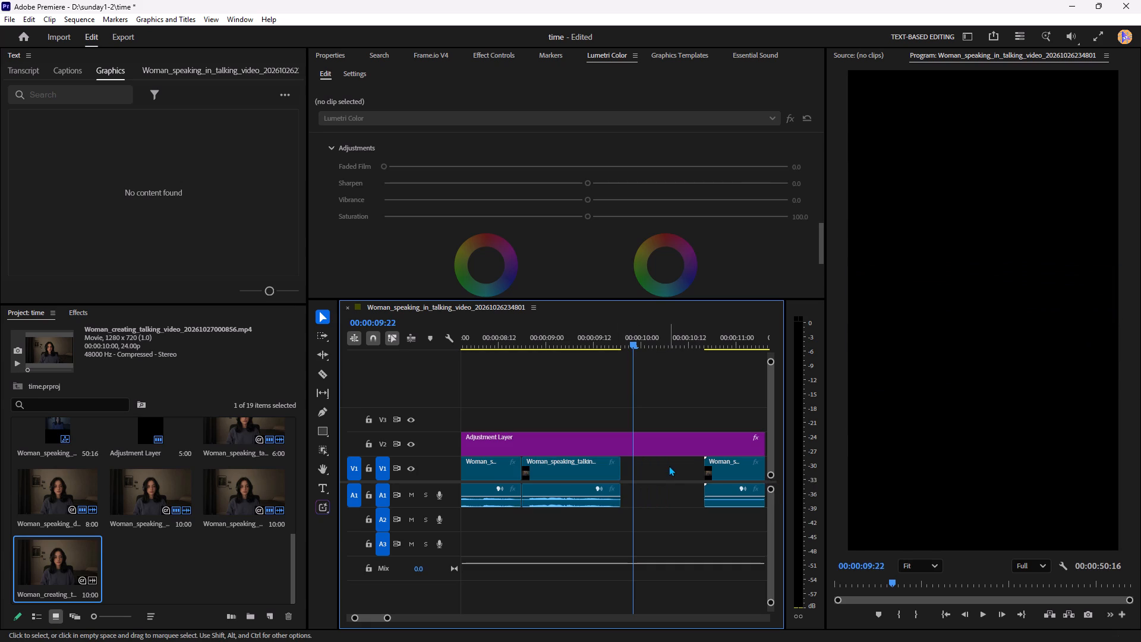
left_click(667, 463)
key("Delete")
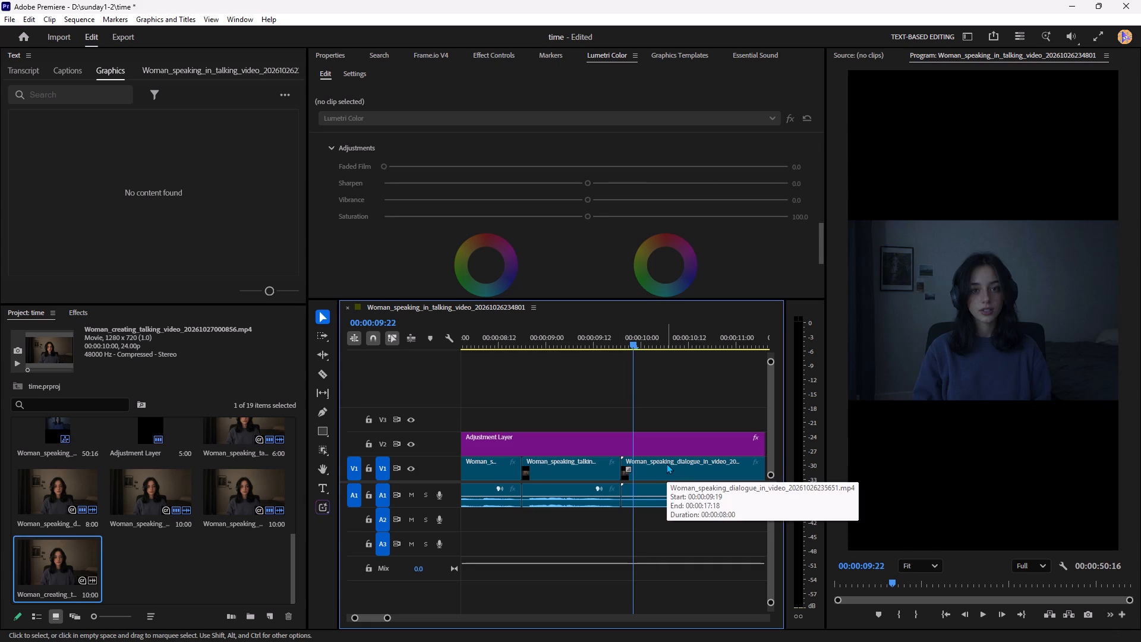
Trim about 16 frames of silence off the start of the third dialogue clip and close the gap before it.
scroll(686, 460, "down", 1)
left_click_drag(605, 467, 658, 468)
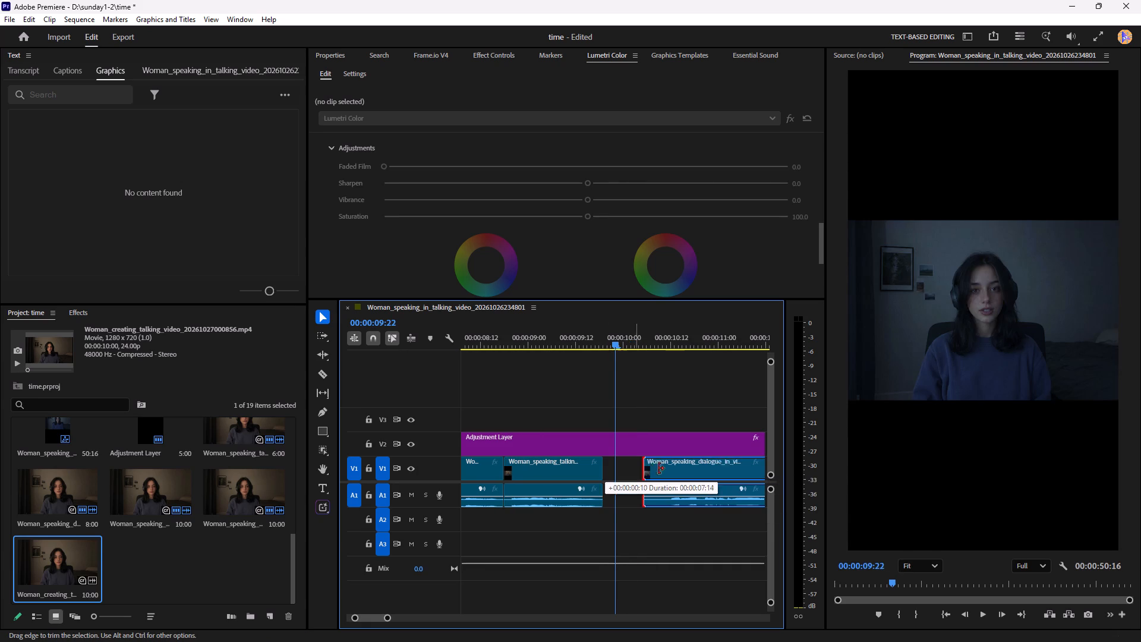
left_click_drag(658, 468, 669, 471)
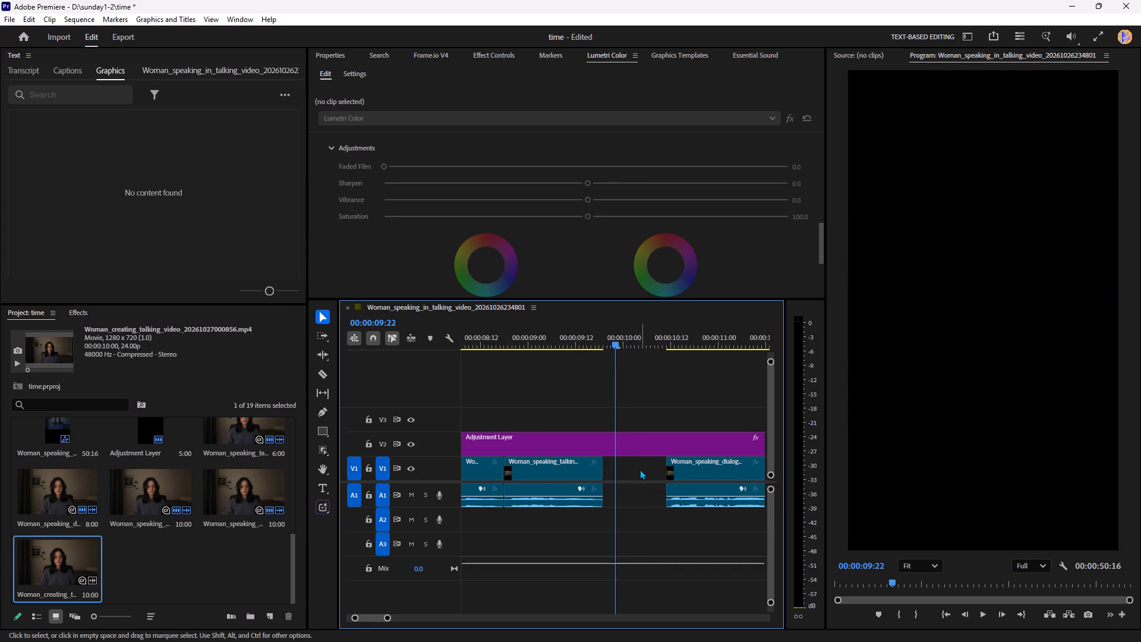
left_click(640, 469)
key("Delete")
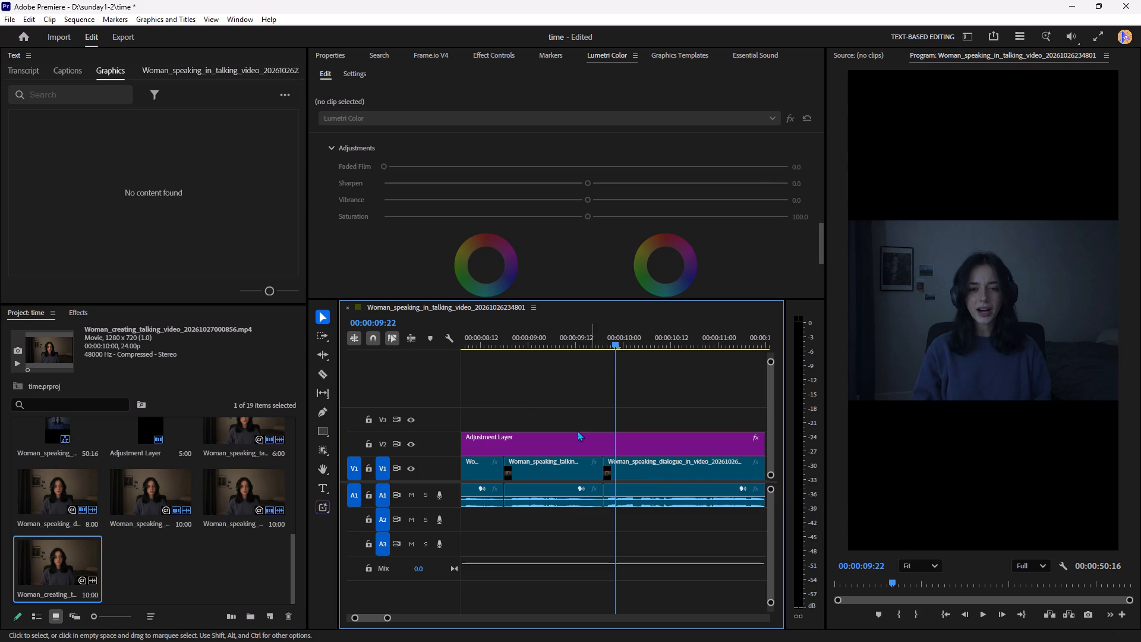
Play the third dialogue clip, cut it at 00:00:12:17 and 00:00:13:12, and remove the pause between the cuts along with its gap.
left_click(483, 341)
key("space")
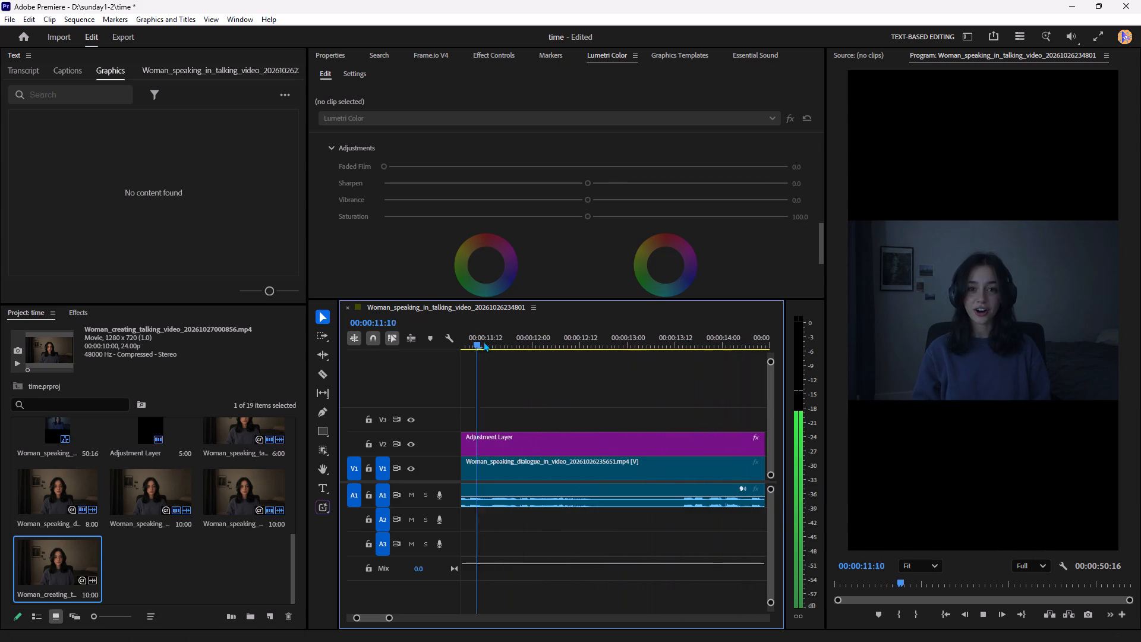
key("space")
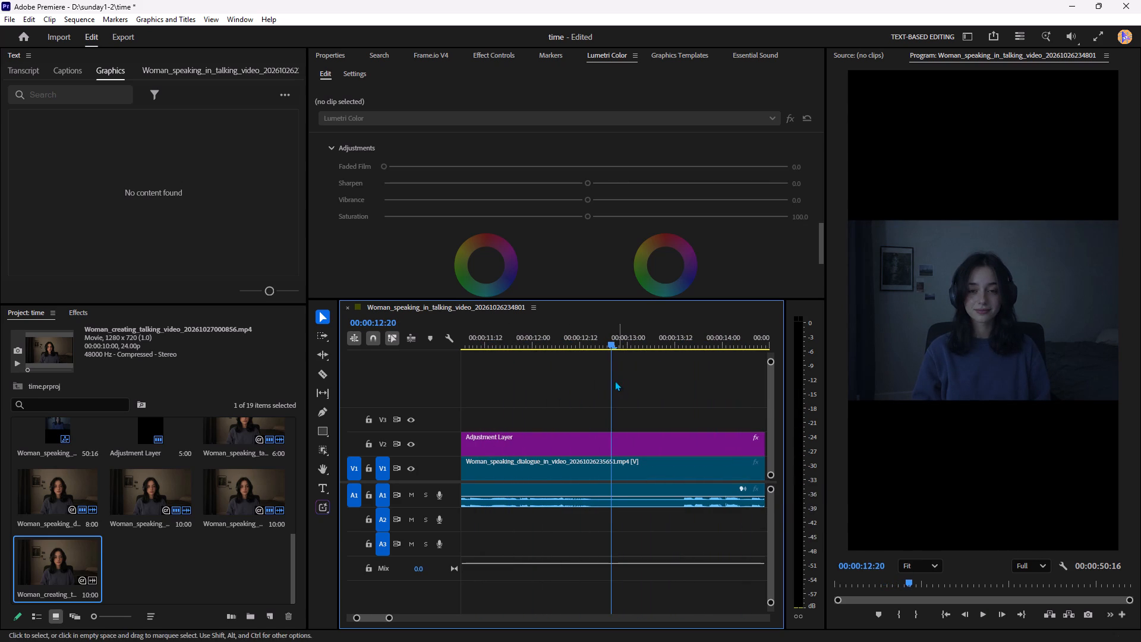
left_click(600, 343)
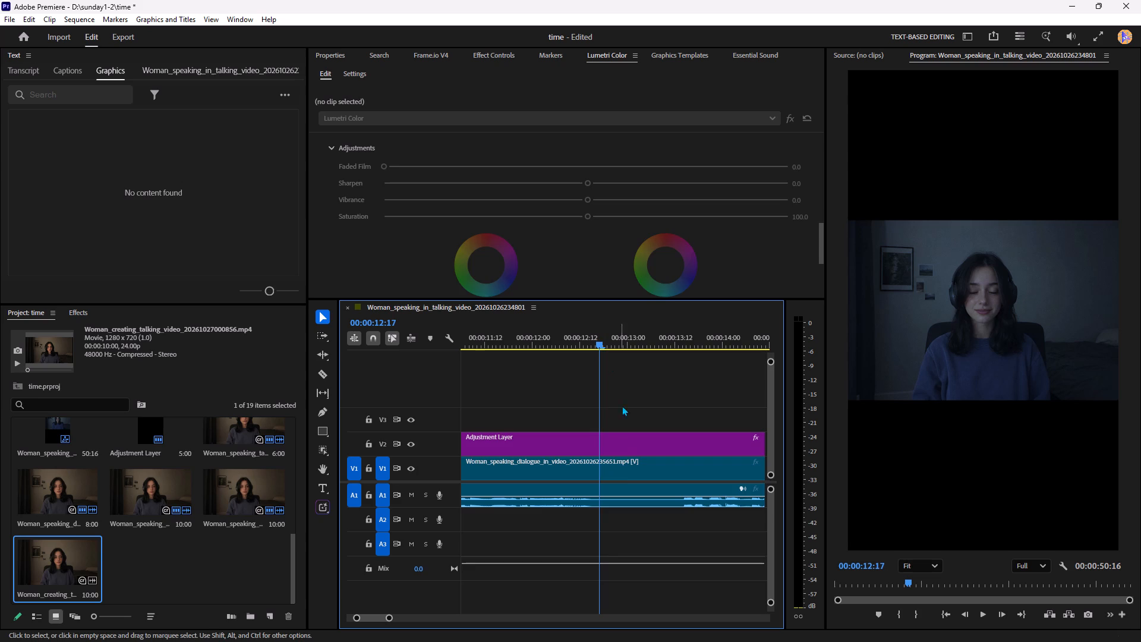
left_click(626, 467)
key("ctrl+k")
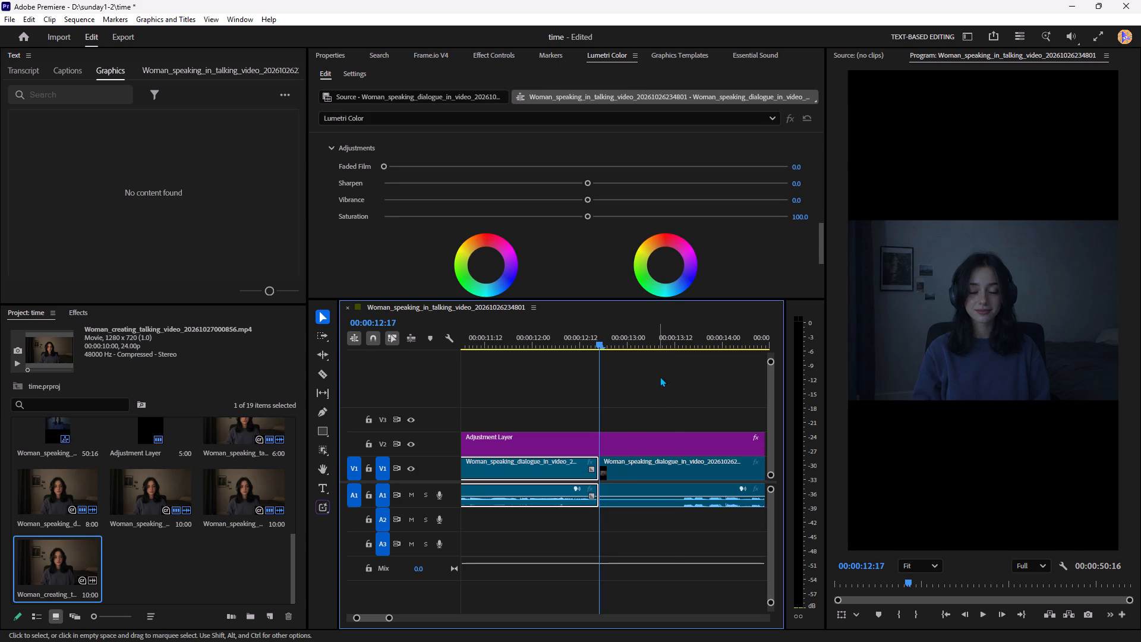
left_click_drag(672, 345, 677, 345)
left_click(673, 468)
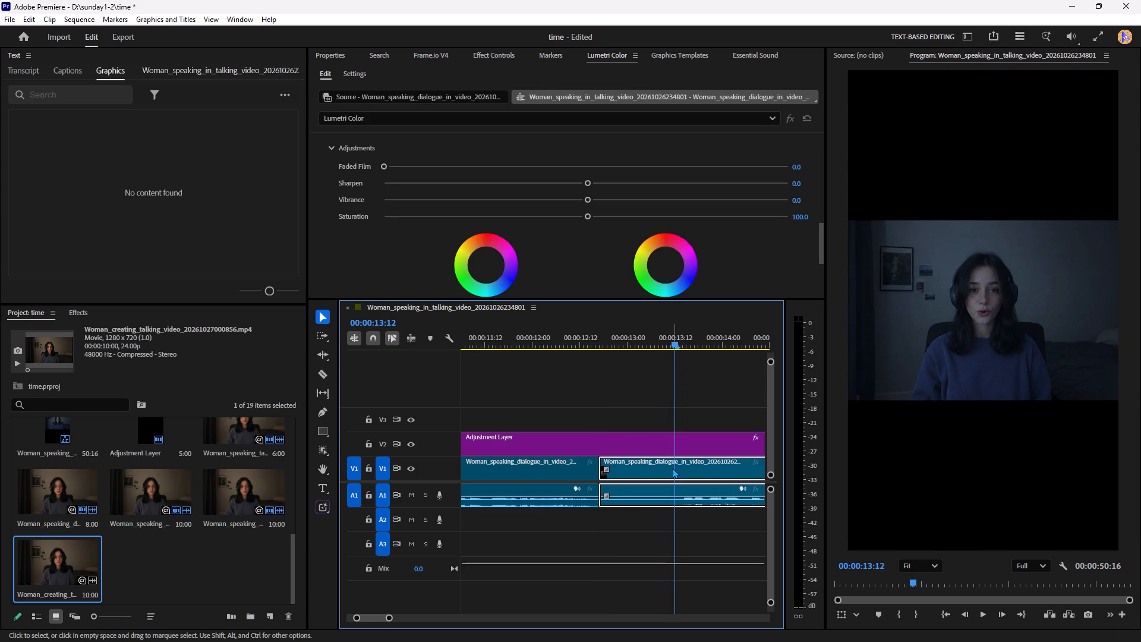
key("ctrl+k")
key("Delete")
left_click(663, 467)
key("Delete")
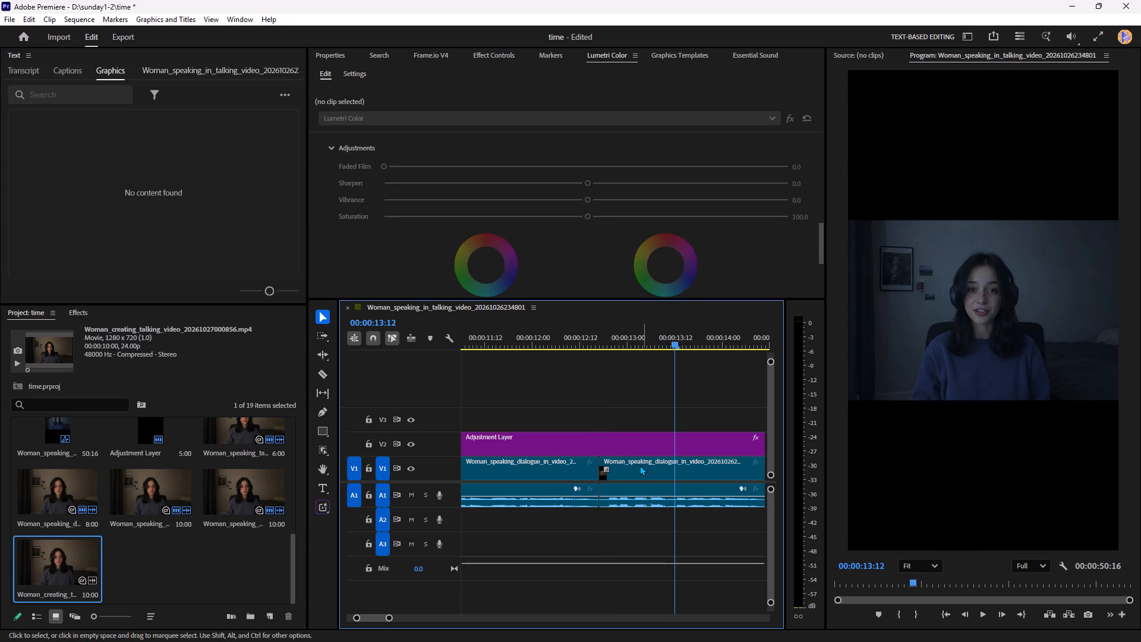
Play to the third clip's last words, trim its end to 00:00:14:12, and close the gap before the fourth clip.
left_click(500, 337)
key("space")
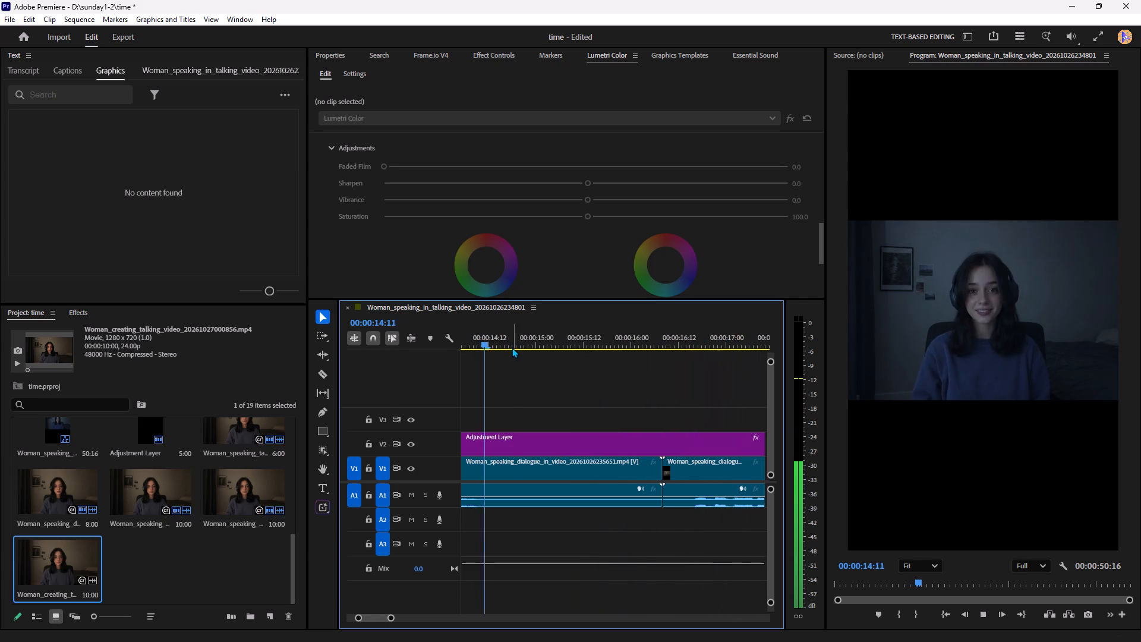
key("space")
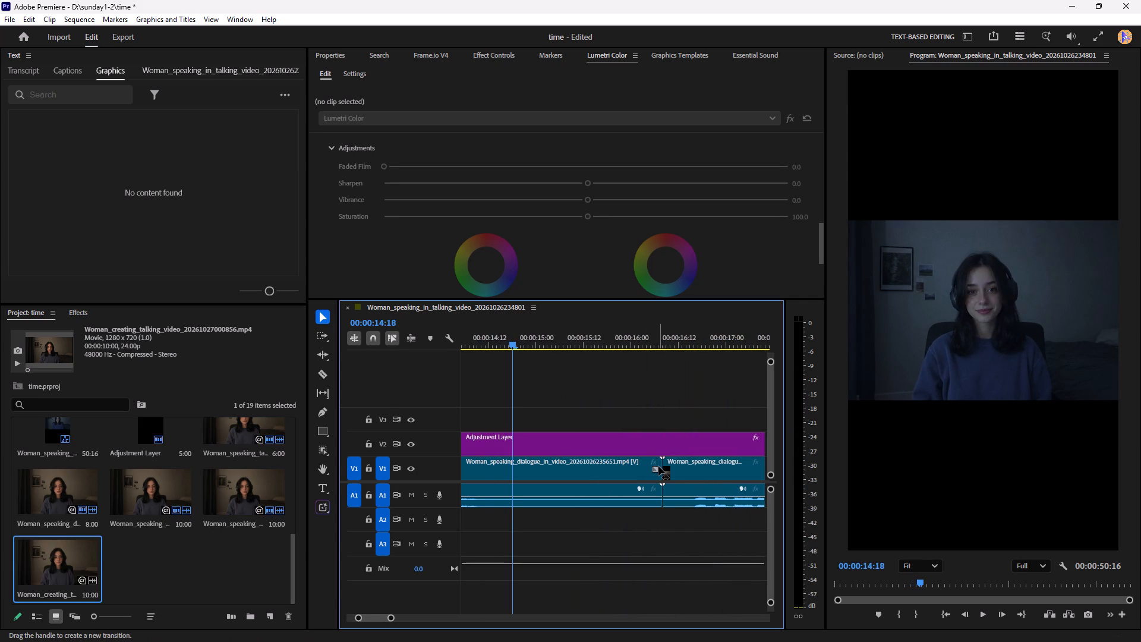
left_click_drag(660, 467, 484, 468)
left_click(514, 464)
left_click(531, 466)
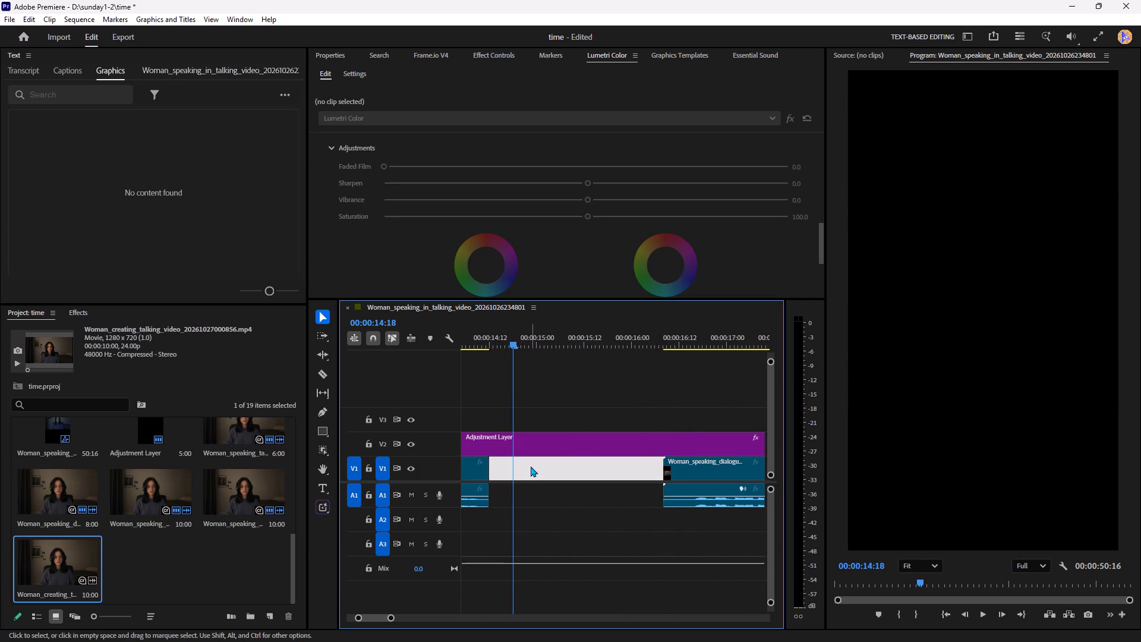
key("Delete")
Trim about 7 frames of silence off the start of the fourth dialogue clip and close the gap before it.
left_click_drag(490, 467, 491, 467)
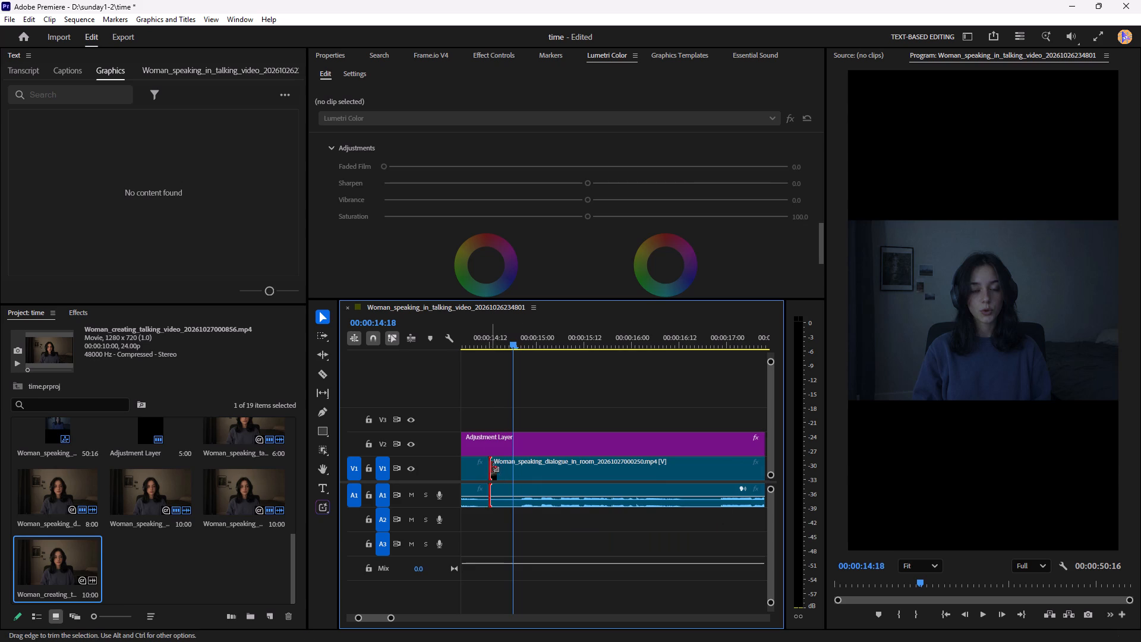
left_click_drag(491, 467, 513, 467)
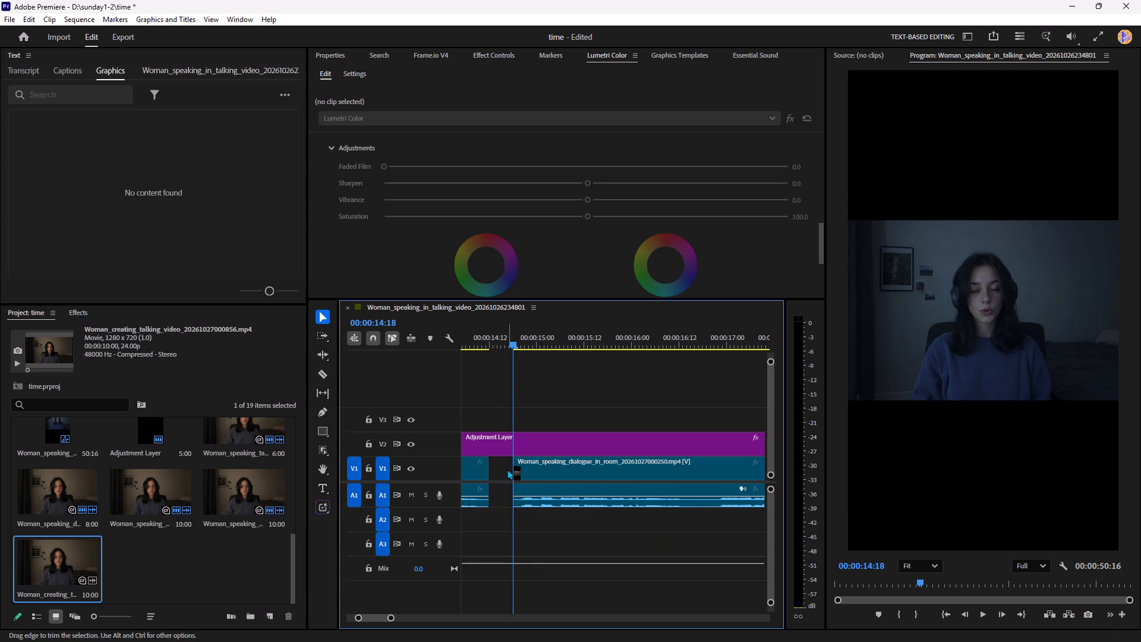
scroll(510, 478, "up", 2)
left_click(532, 342)
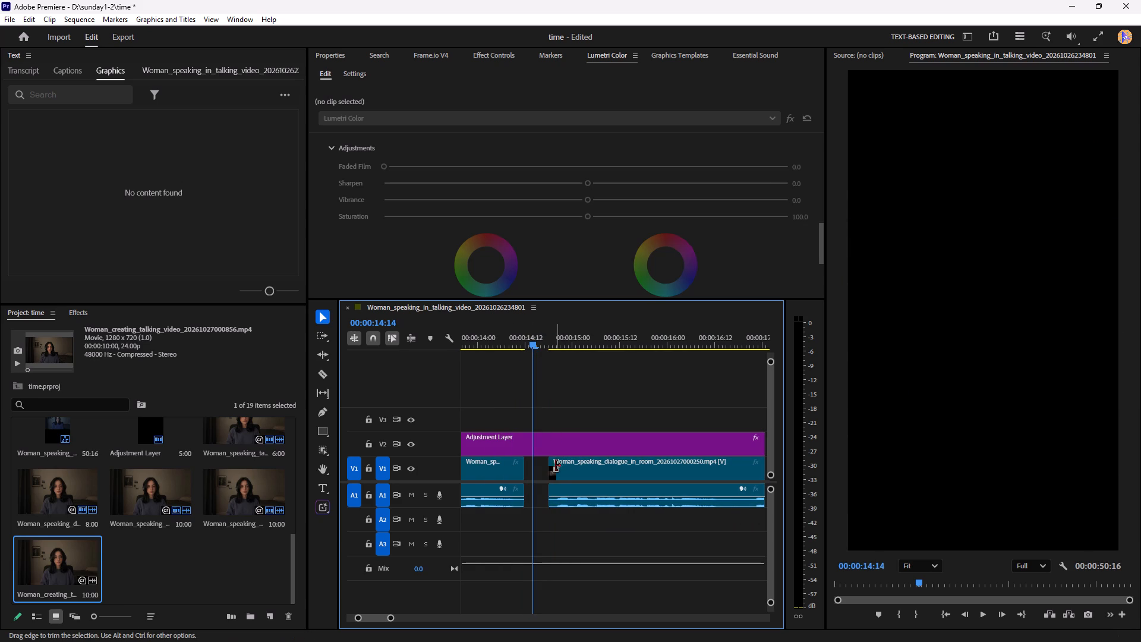
left_click(551, 470)
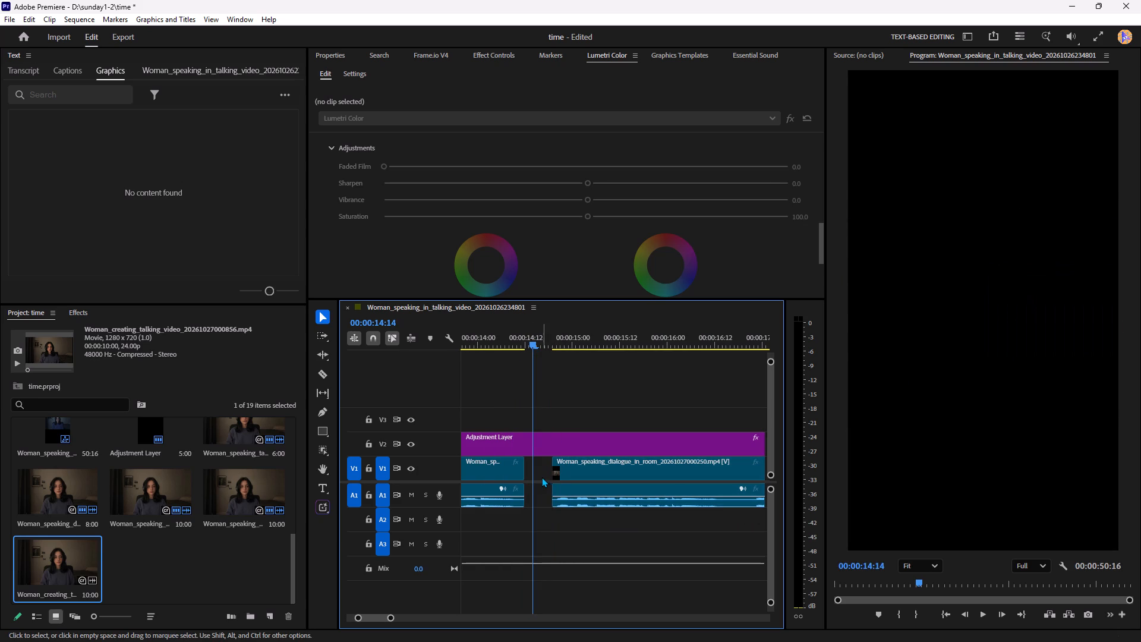
left_click(542, 477)
key("Delete")
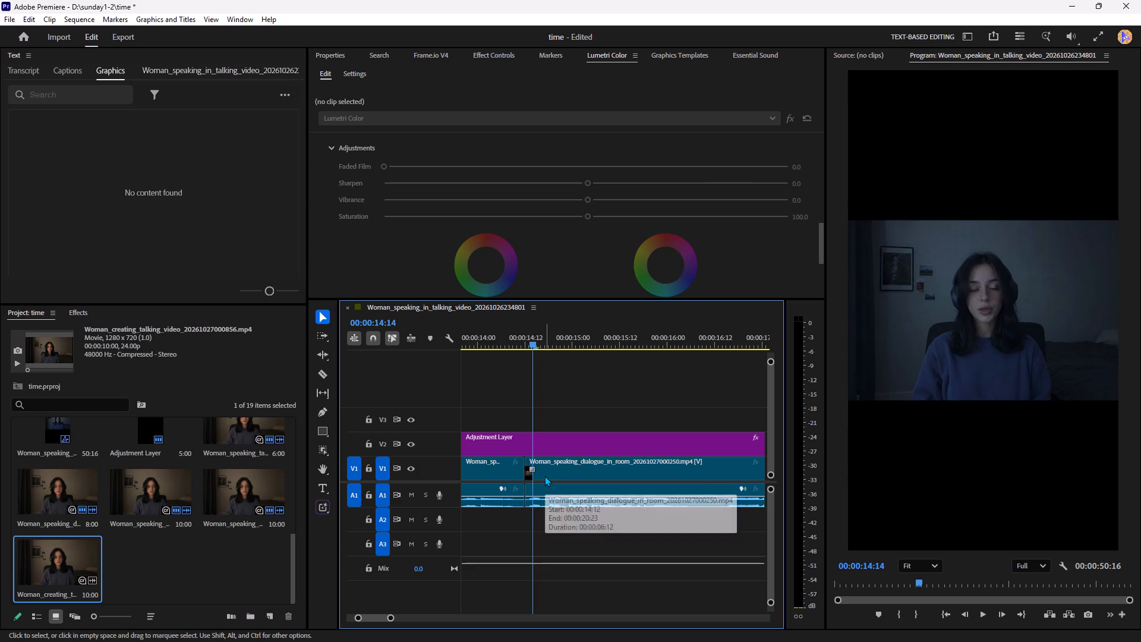
Play the fourth dialogue clip, cut it at 00:00:16:07 and 00:00:16:14, and remove the pause between the cuts along with its gap.
left_click(483, 340)
key("space")
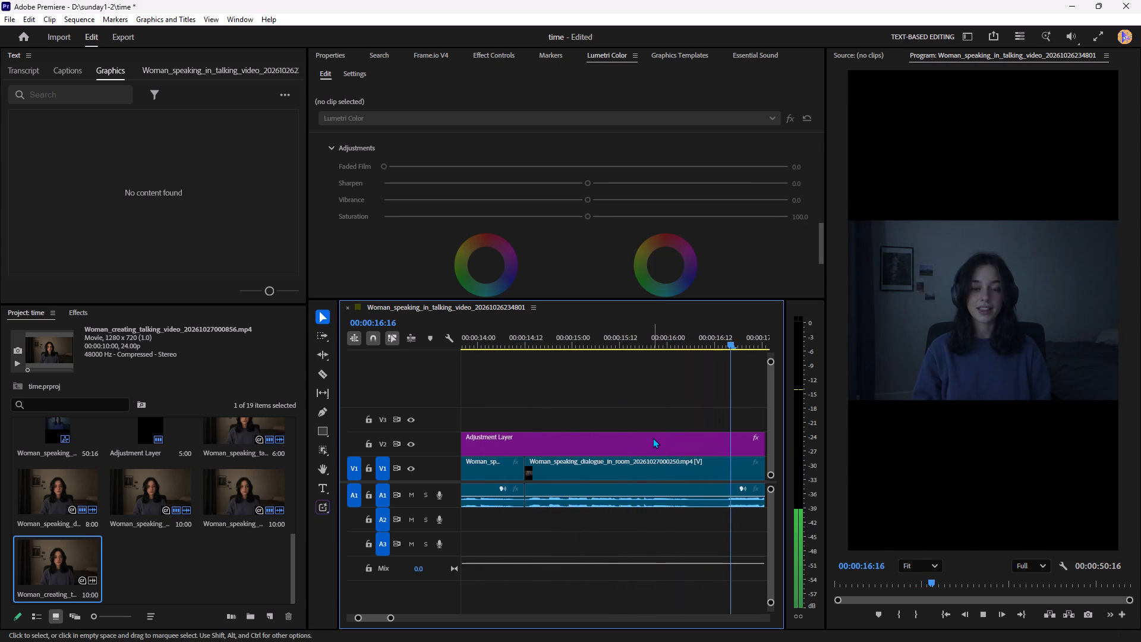
key("space")
left_click(699, 344)
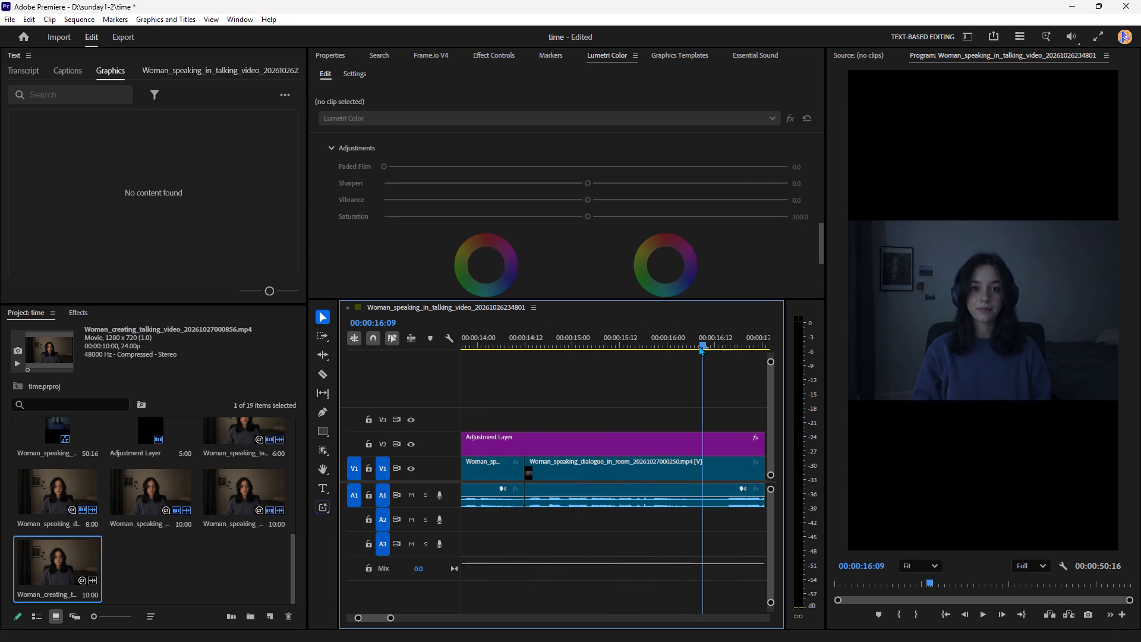
left_click(701, 462)
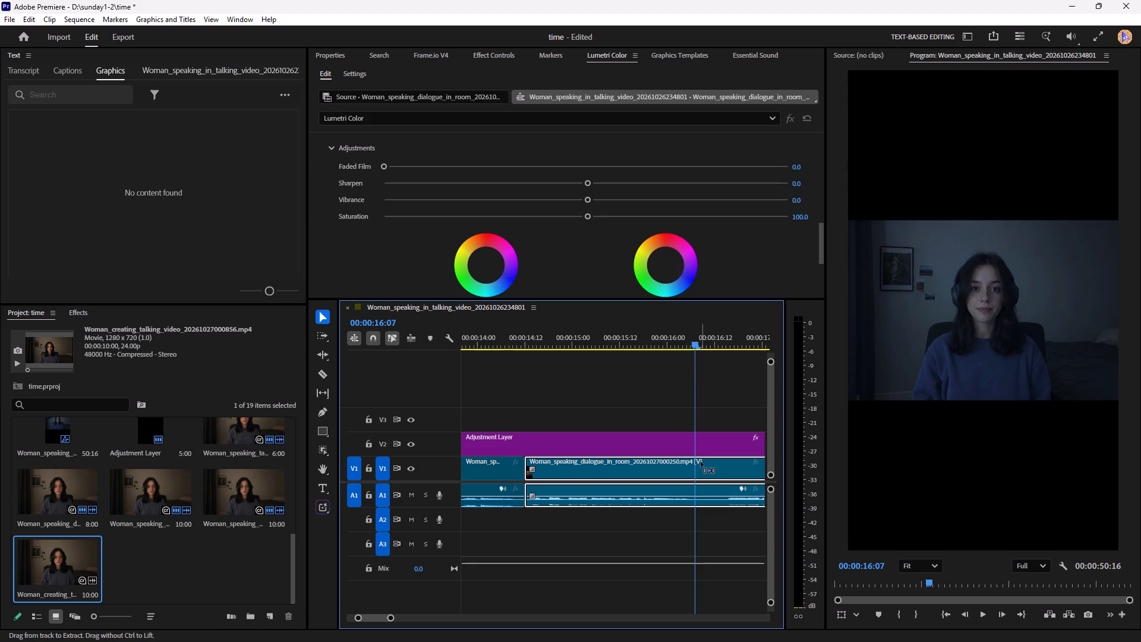
key("ctrl+k")
left_click_drag(716, 345, 718, 344)
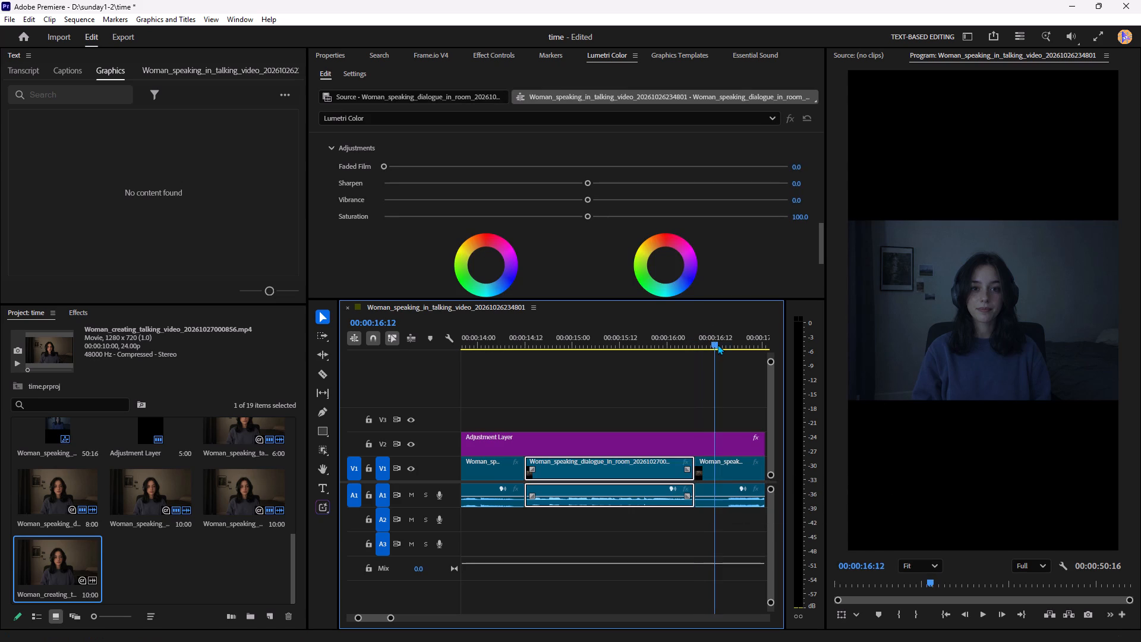
left_click_drag(718, 344, 726, 344)
left_click(740, 462)
key("ctrl+k")
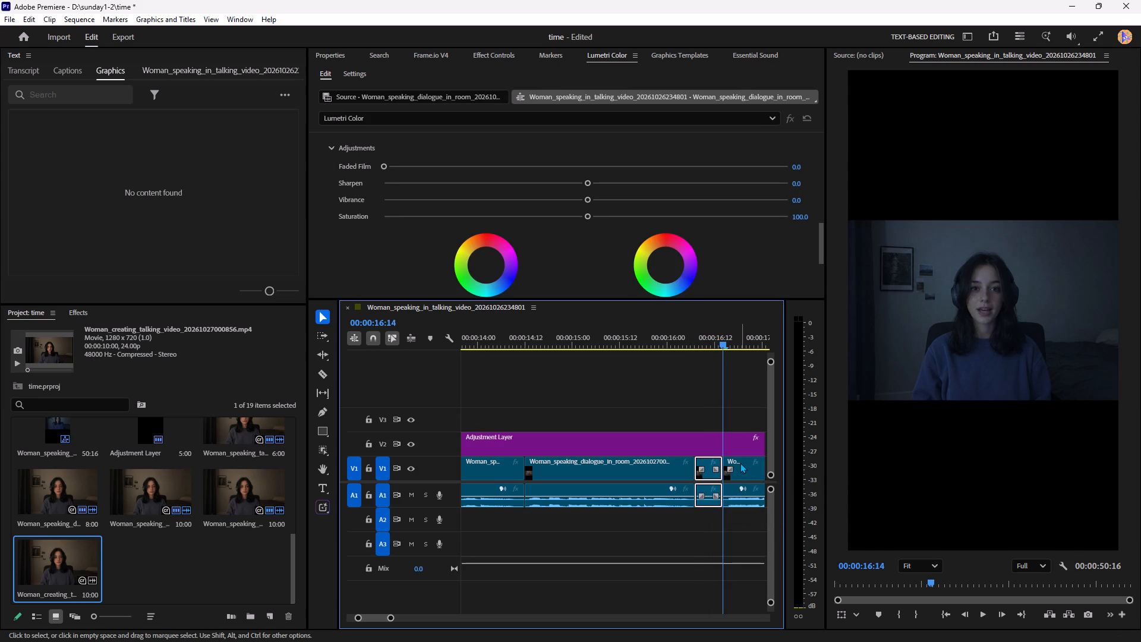
key("Delete")
left_click(713, 466)
key("Delete")
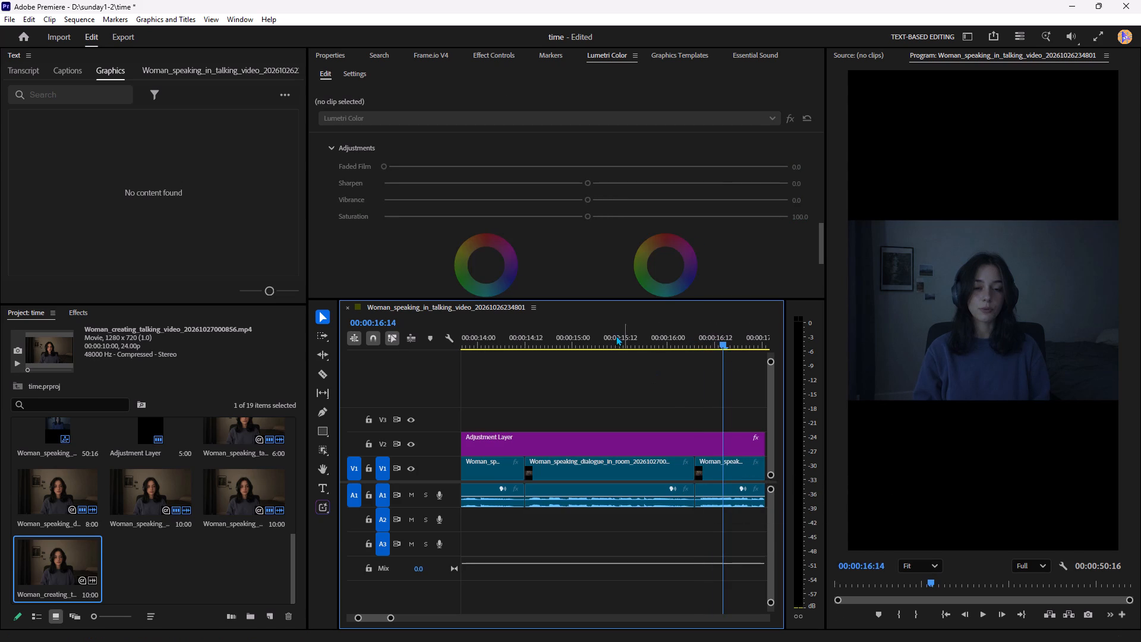
Review the joined fourth clip, cut it again at 00:00:18:02 and 00:00:18:14, and remove the pause between the cuts along with its gap.
left_click(619, 341)
key("space")
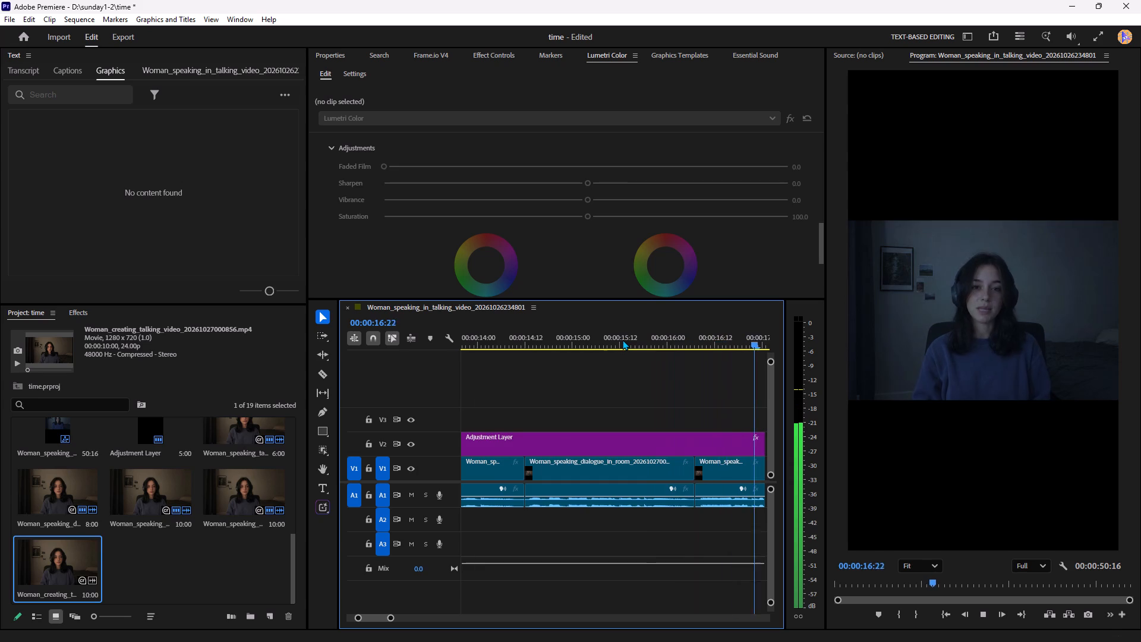
key("space")
scroll(609, 487, "up", 4)
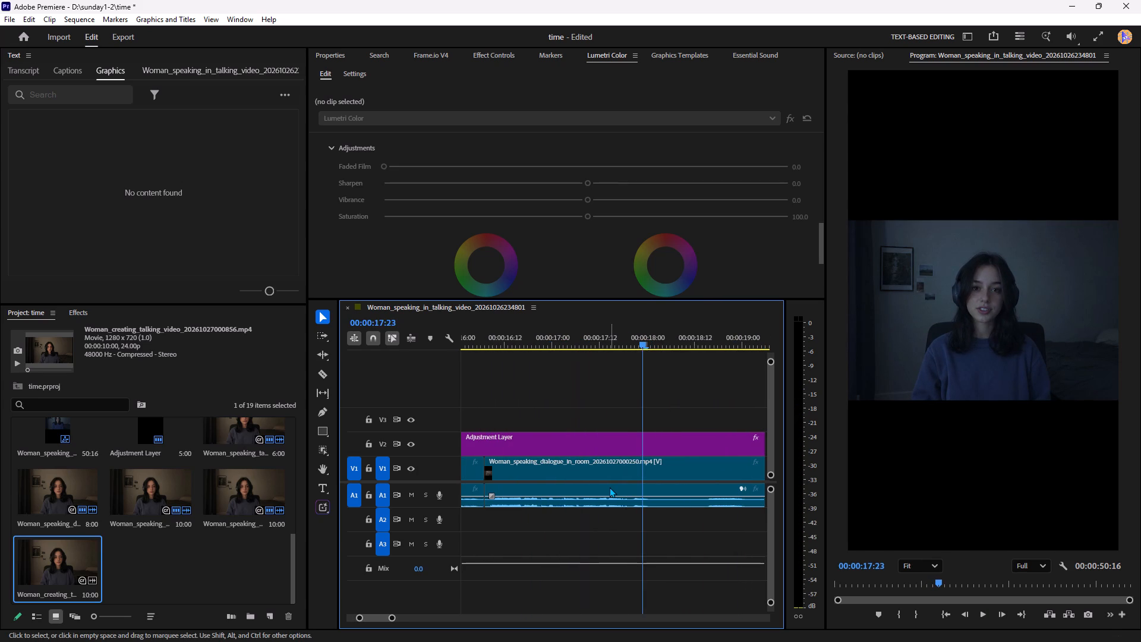
scroll(610, 487, "down", 2)
left_click_drag(628, 342, 621, 345)
left_click(654, 465)
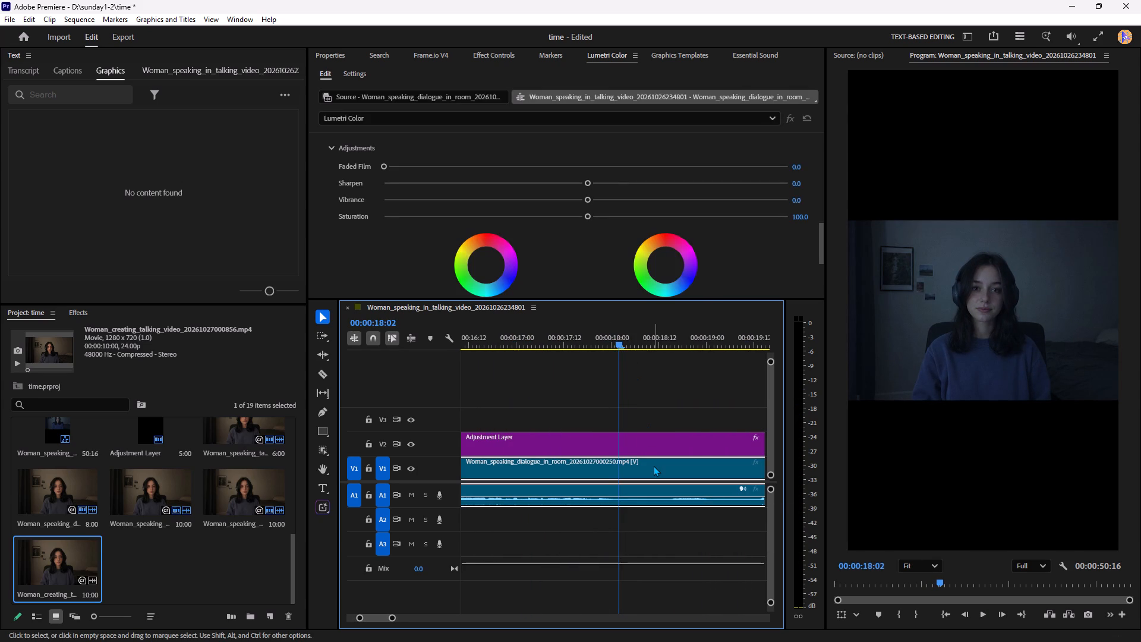
key("ctrl+k")
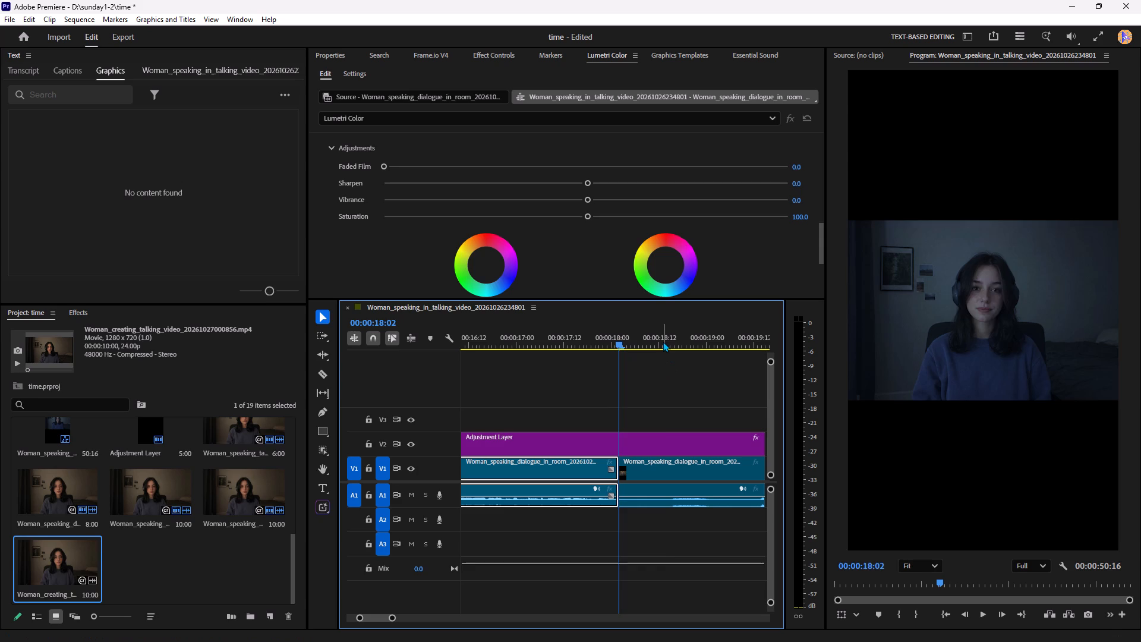
left_click_drag(663, 341, 669, 347)
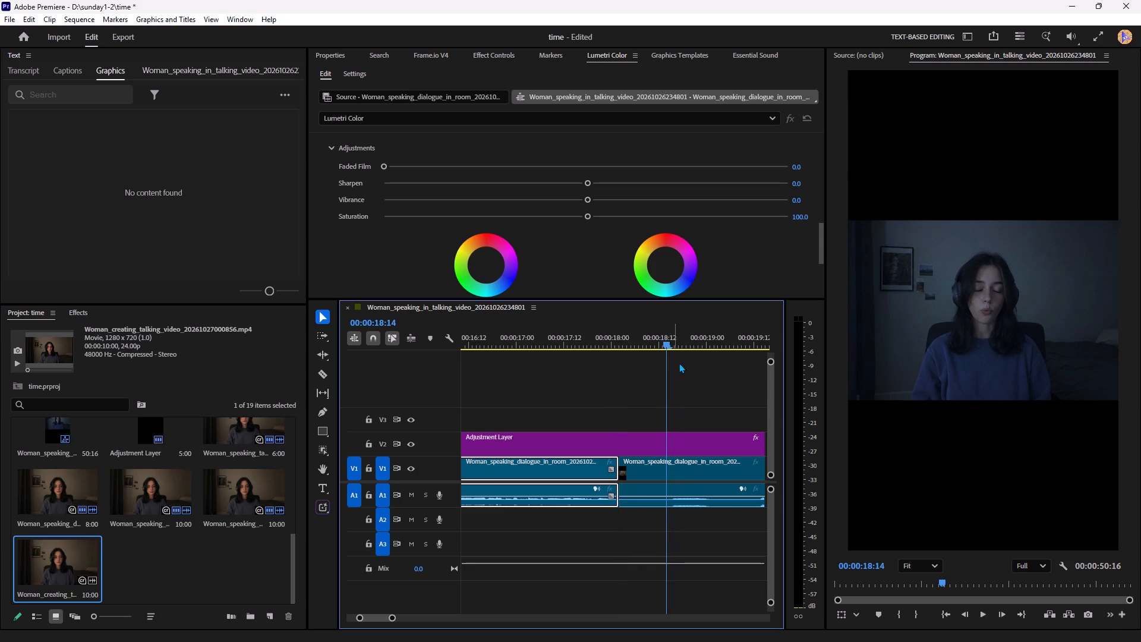
left_click(674, 460)
key("ctrl+k")
key("Delete")
left_click(650, 470)
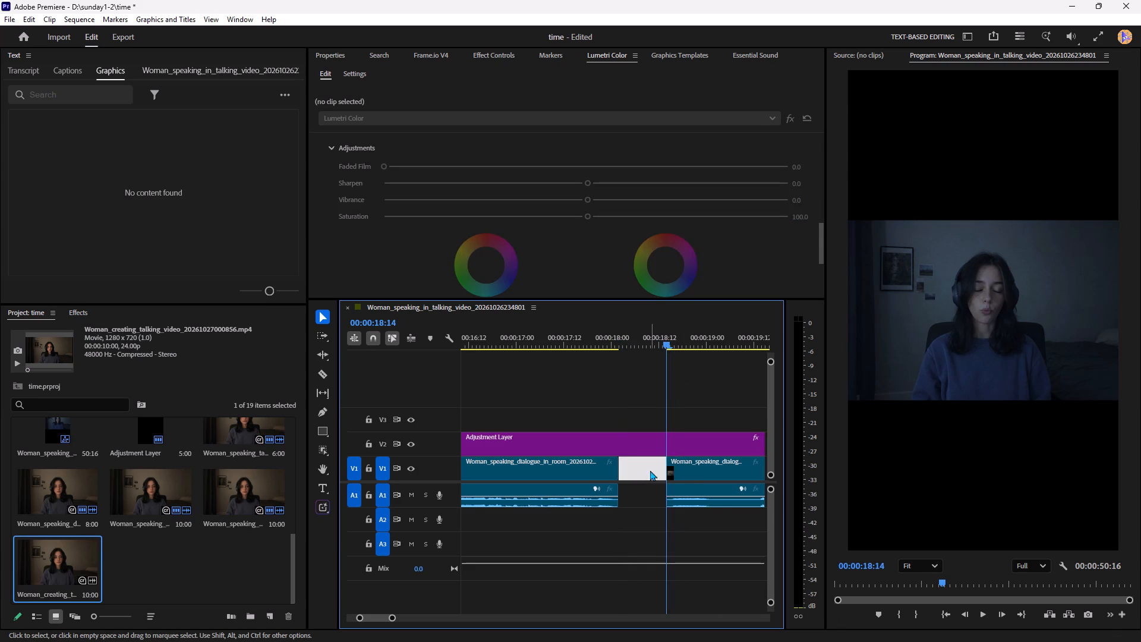
key("Delete")
Cut the rest of the fourth clip at 00:00:18:14 and 00:00:19:00, and remove the pause between the cuts along with its gap.
left_click(682, 472)
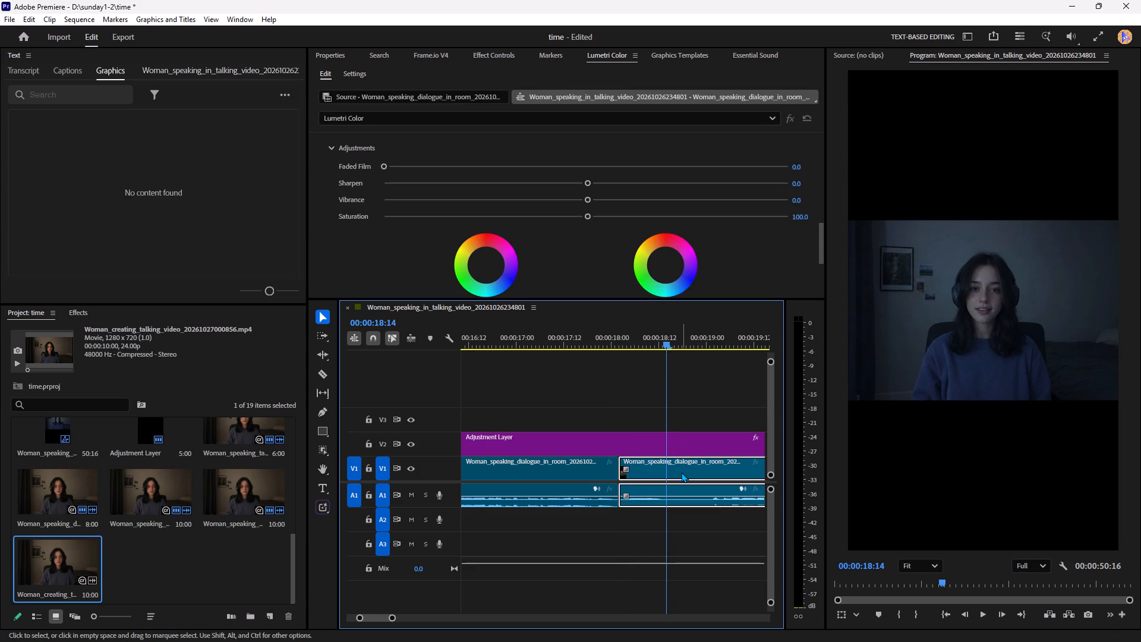
key("ctrl+k")
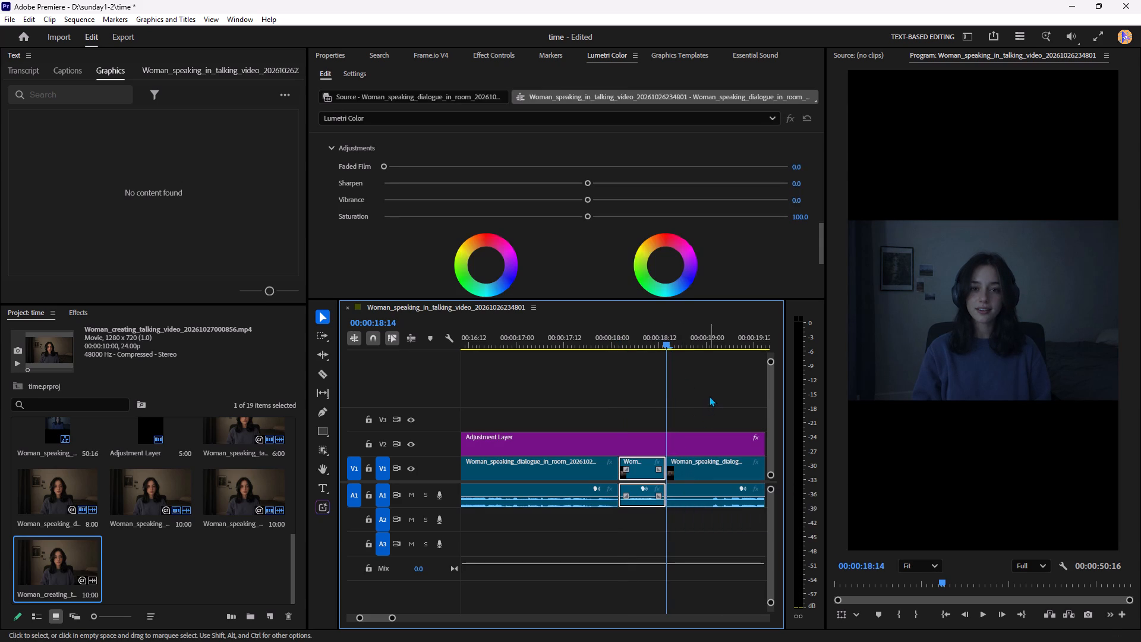
left_click(705, 344)
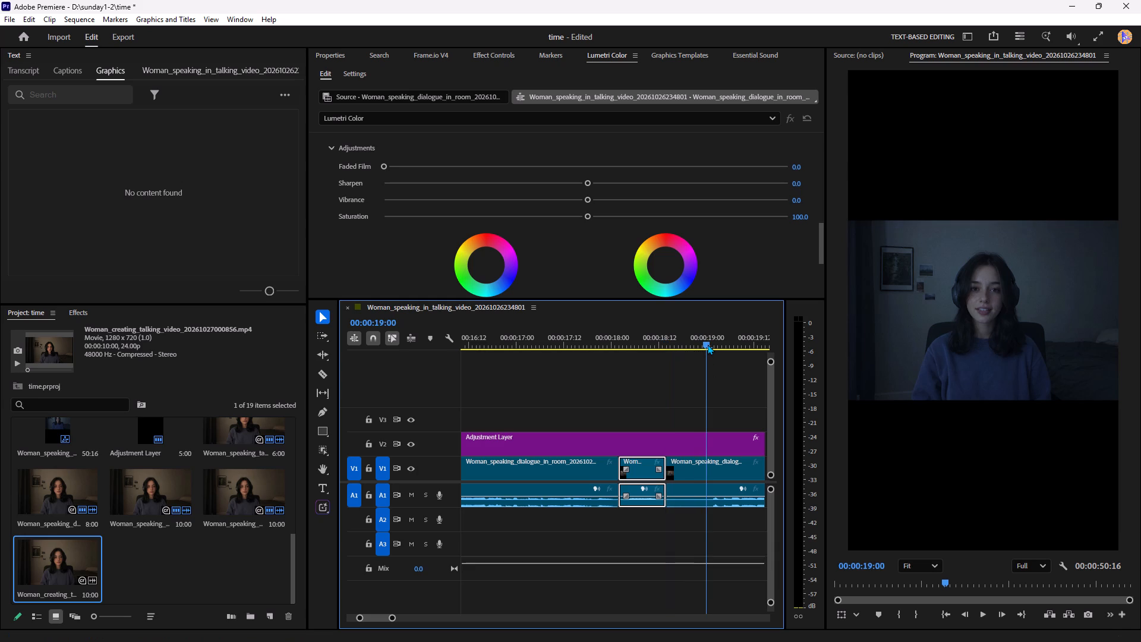
left_click(713, 467)
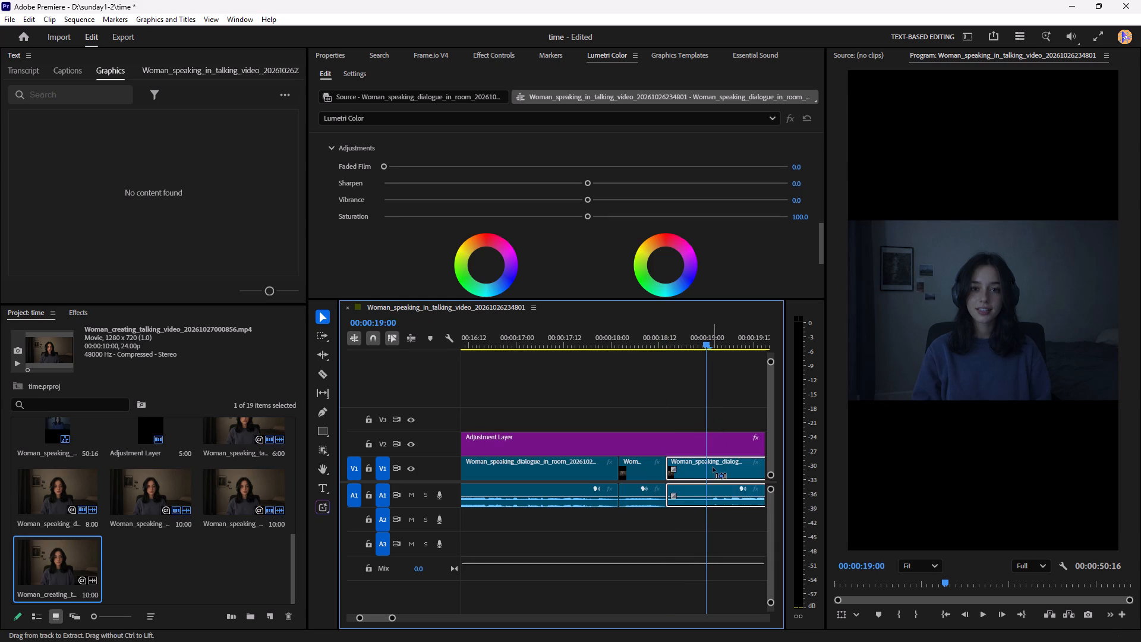
key("ctrl+k")
key("Delete")
left_click(689, 471)
key("Delete")
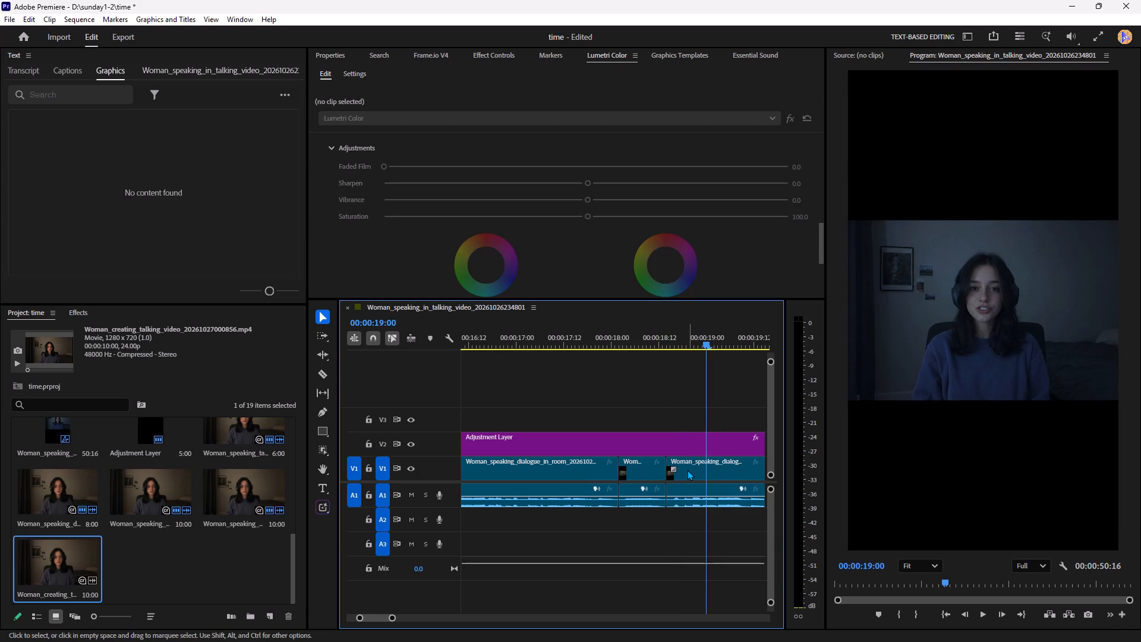
Play the rest of the fourth dialogue clip, trim about 11 frames of silence off its end, and close the gap after it.
scroll(688, 470, "down", 4)
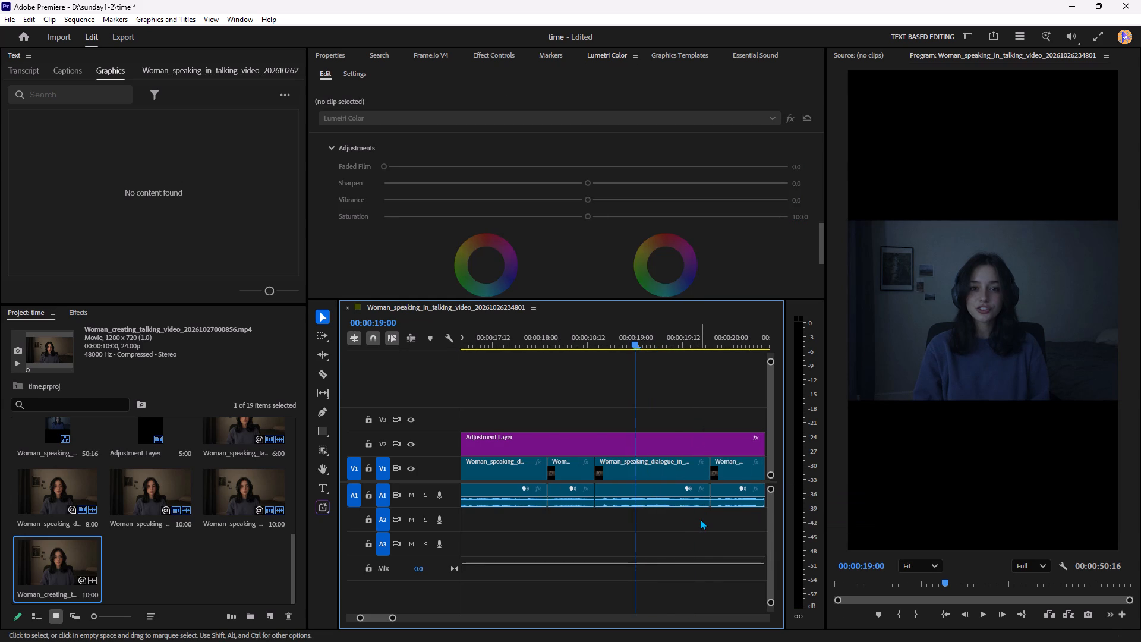
scroll(701, 519, "down", 4)
key("space")
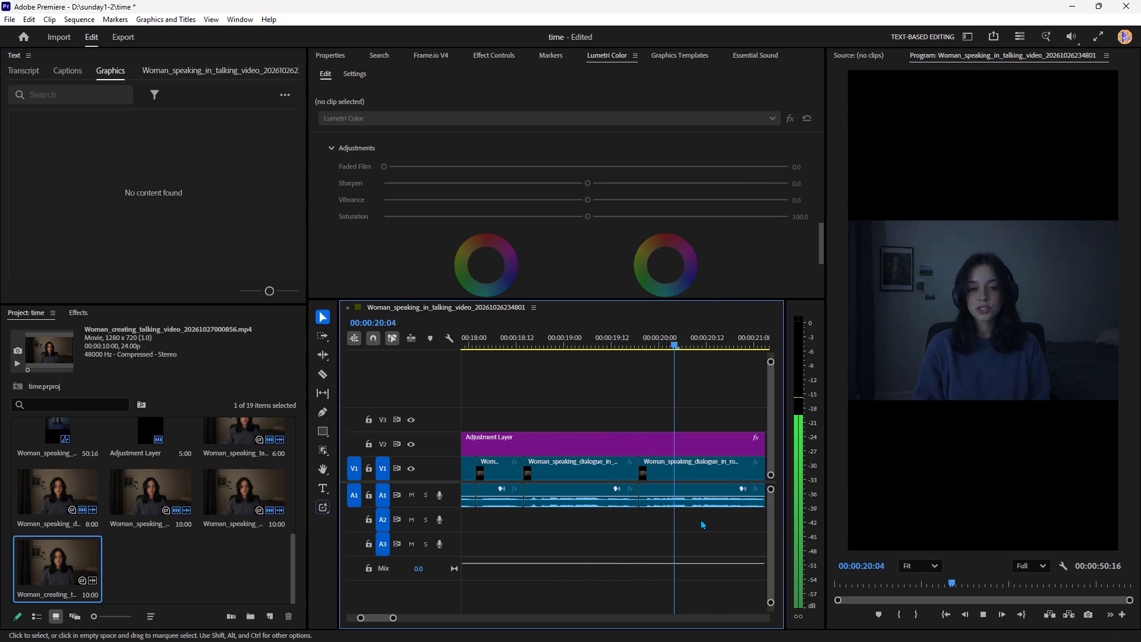
key("space")
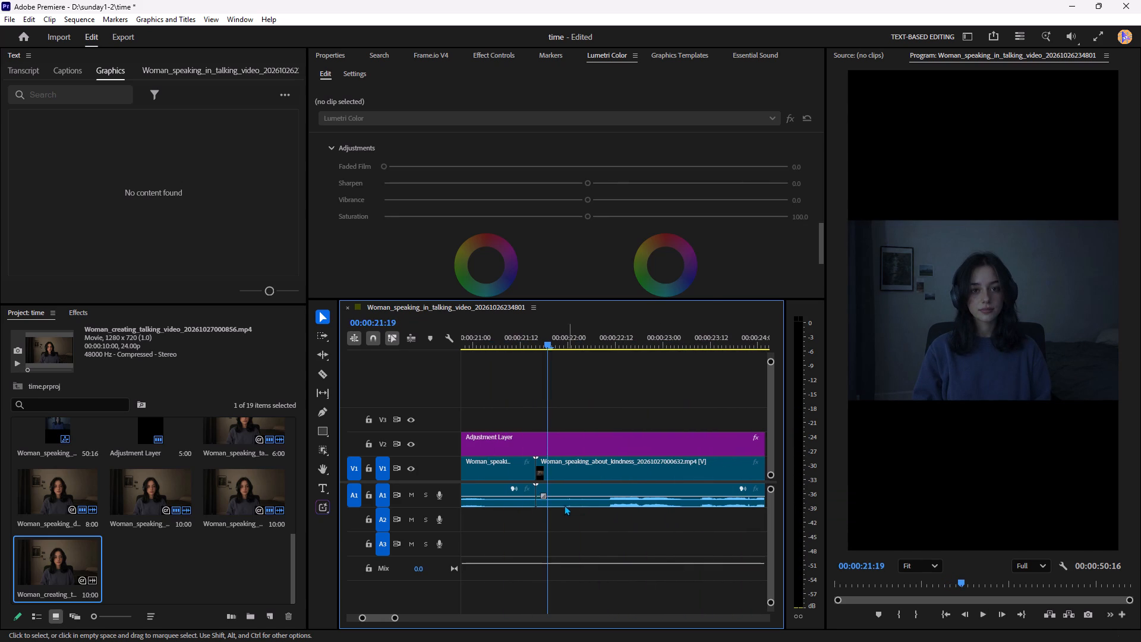
scroll(563, 505, "up", 3)
left_click_drag(588, 466, 570, 467)
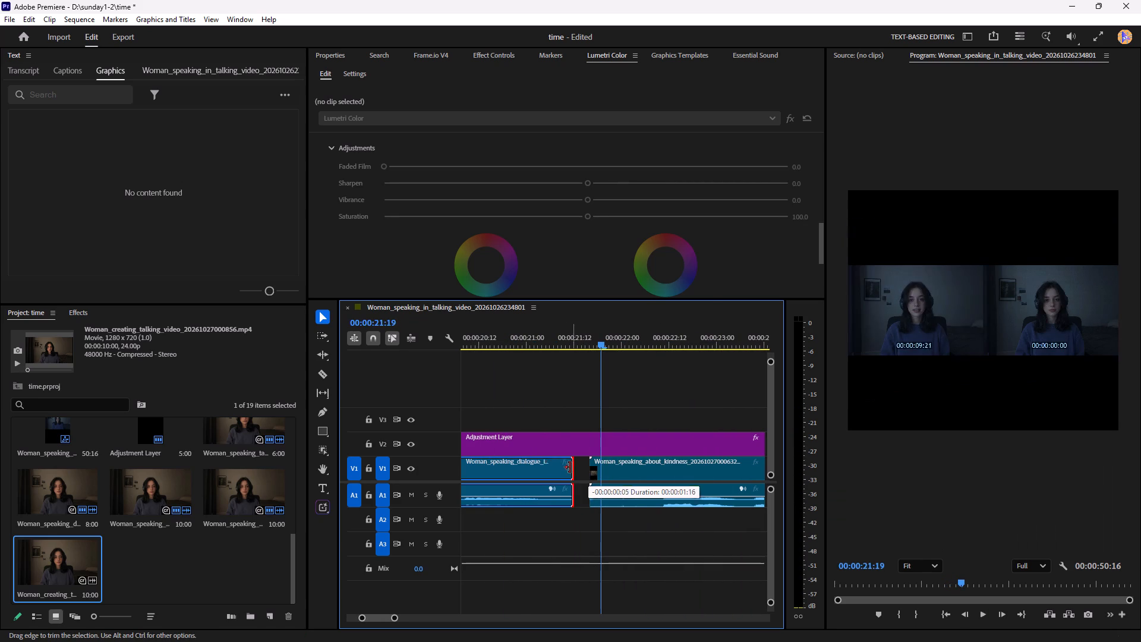
left_click_drag(570, 467, 547, 467)
left_click(560, 470)
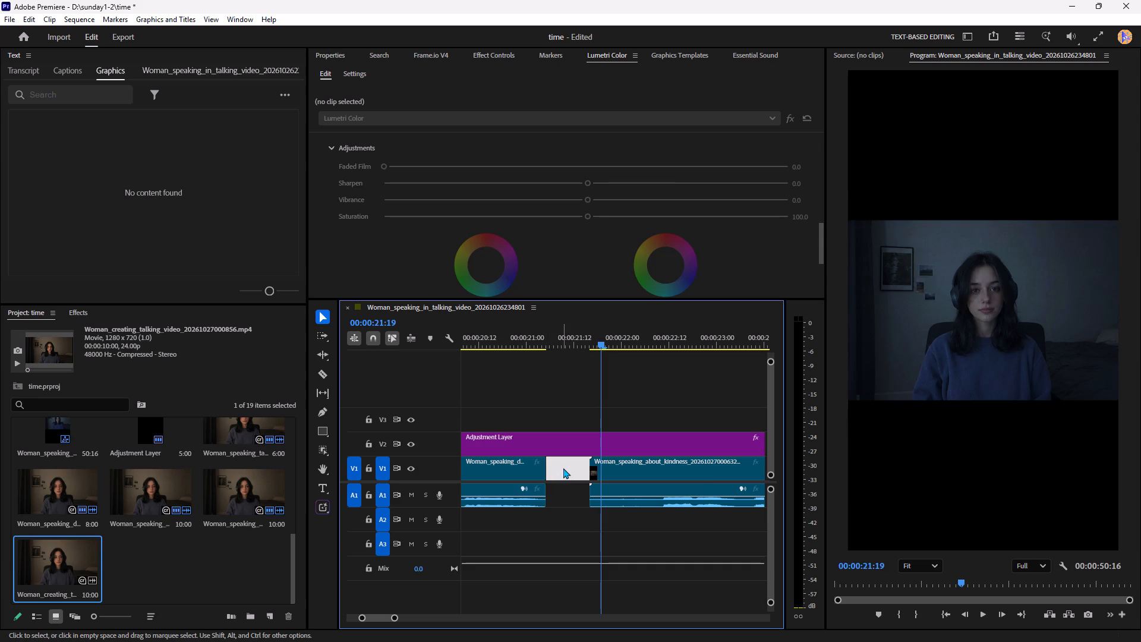
key("Delete")
Trim about 17 frames of silence off the start of the fifth dialogue clip and close the gap before it.
left_click_drag(547, 468, 597, 471)
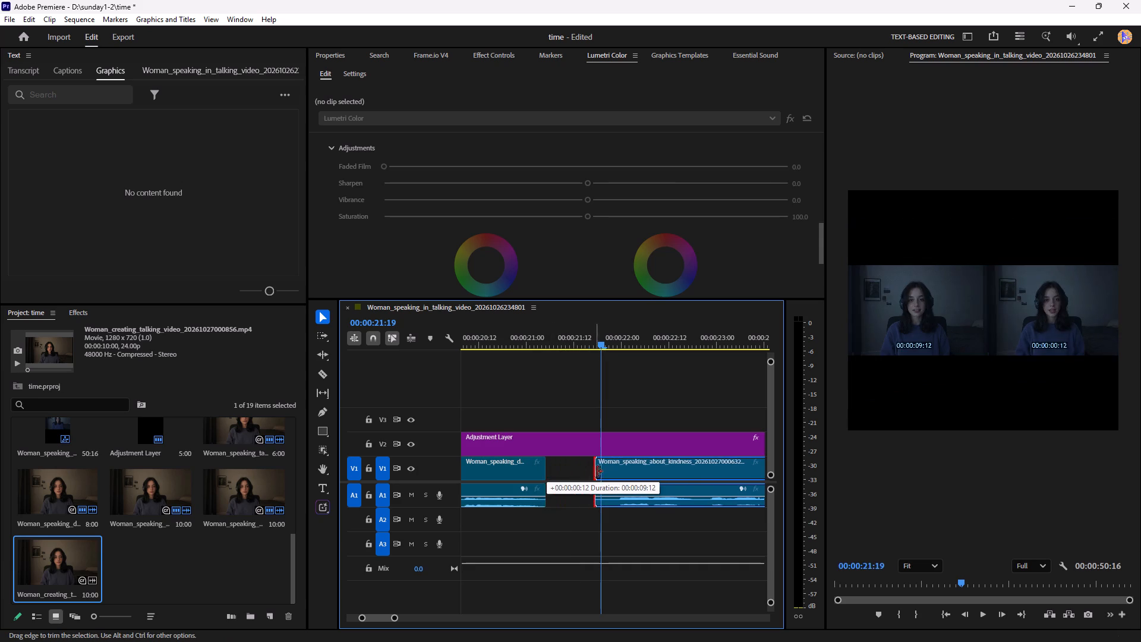
left_click_drag(597, 471, 613, 471)
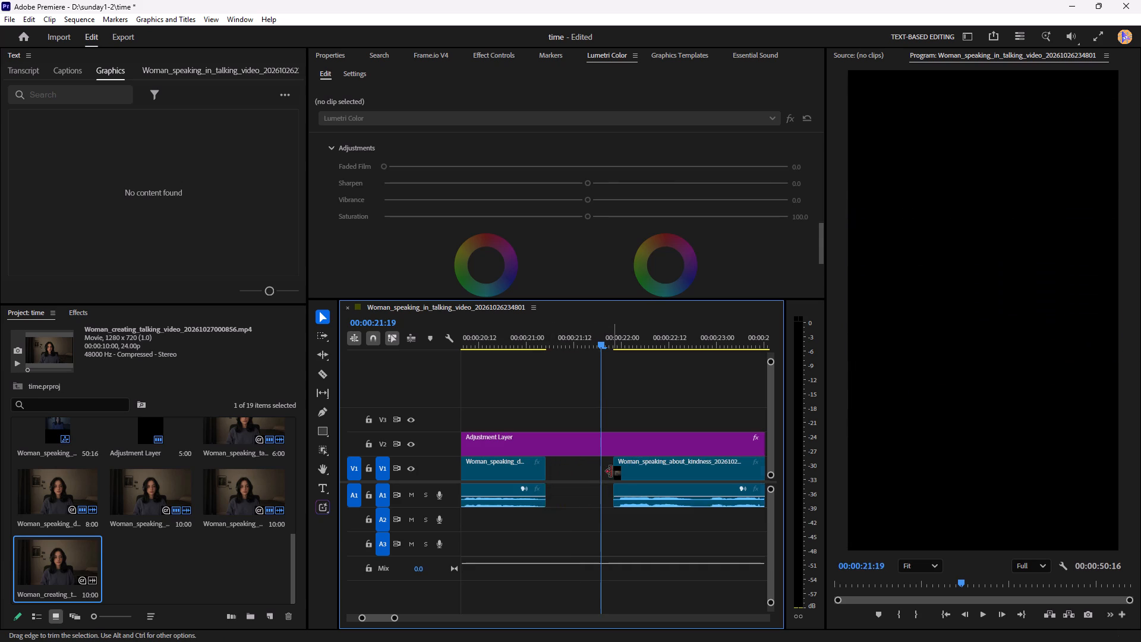
left_click(587, 468)
key("Delete")
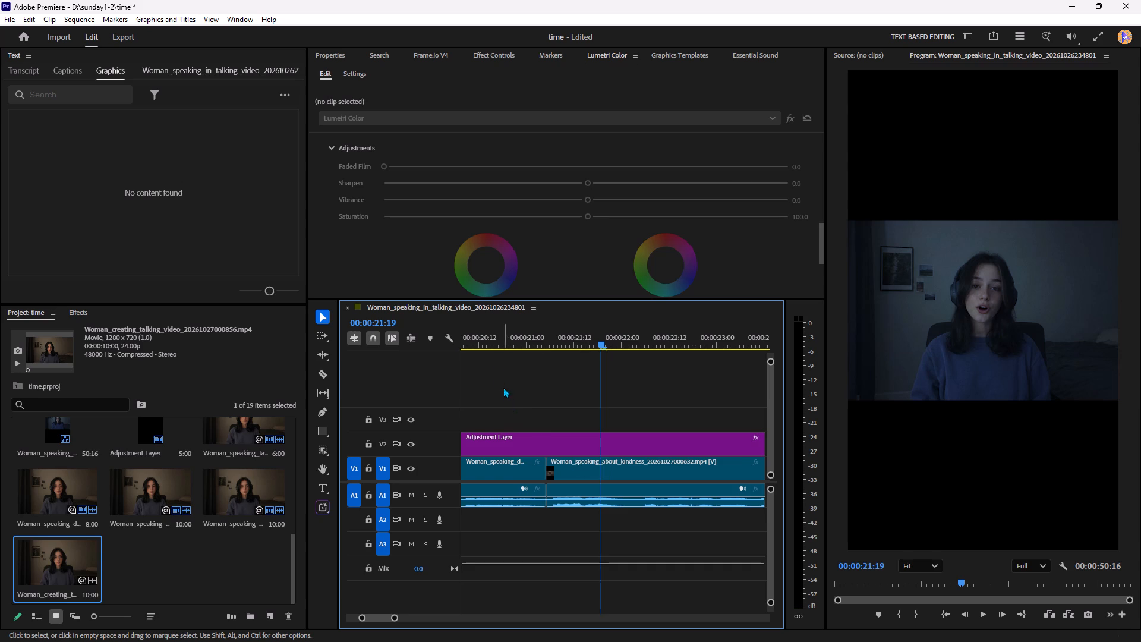
Play the fifth dialogue clip, cut it at 00:00:25:22 and 00:00:26:20, and remove the pause between the cuts along with its gap.
left_click(494, 344)
key("space")
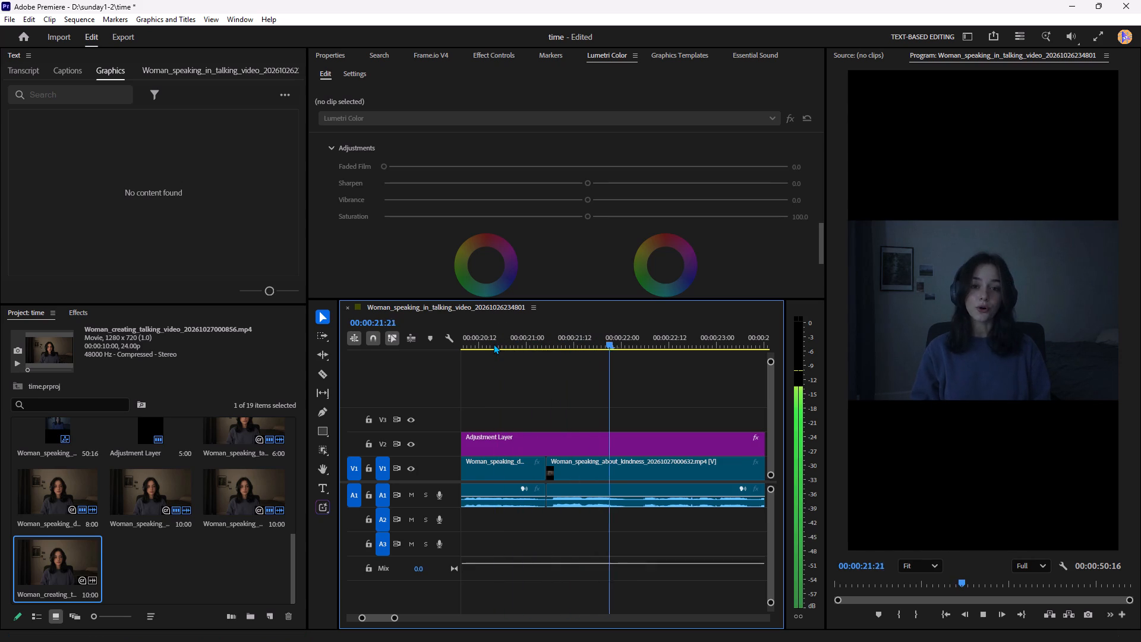
key("space")
key("space")
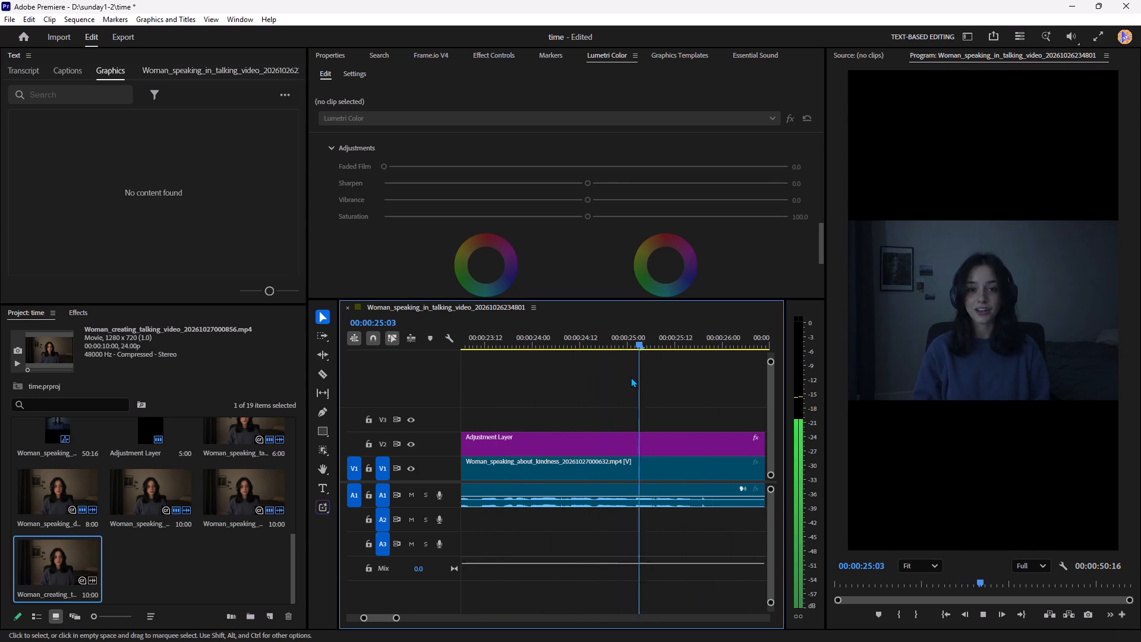
key("space")
scroll(660, 456, "down", 6)
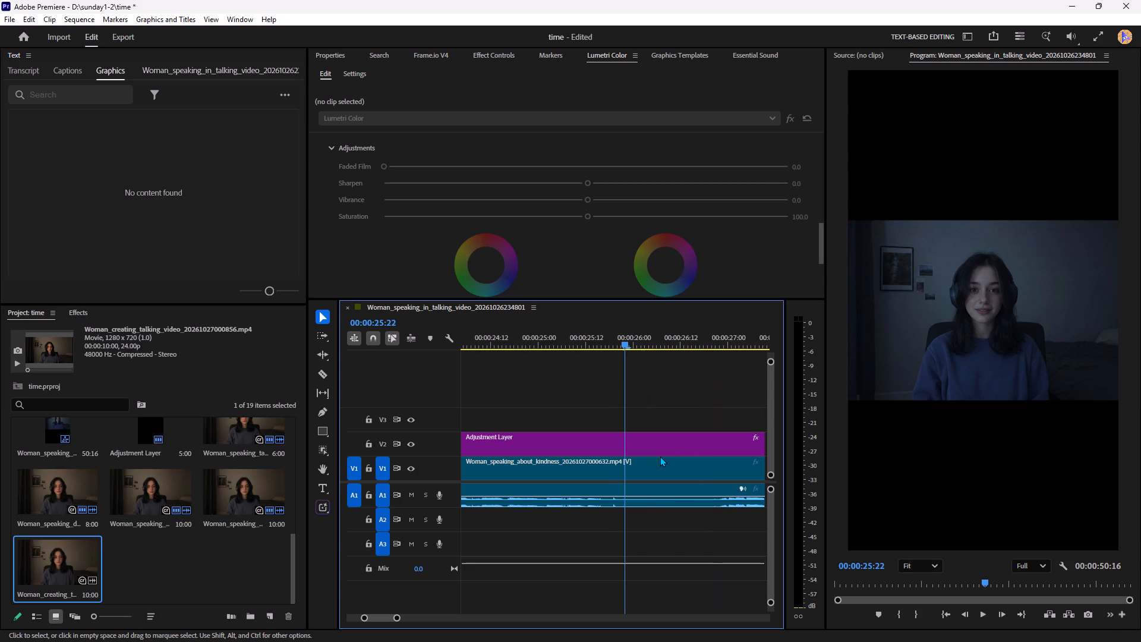
left_click(627, 501)
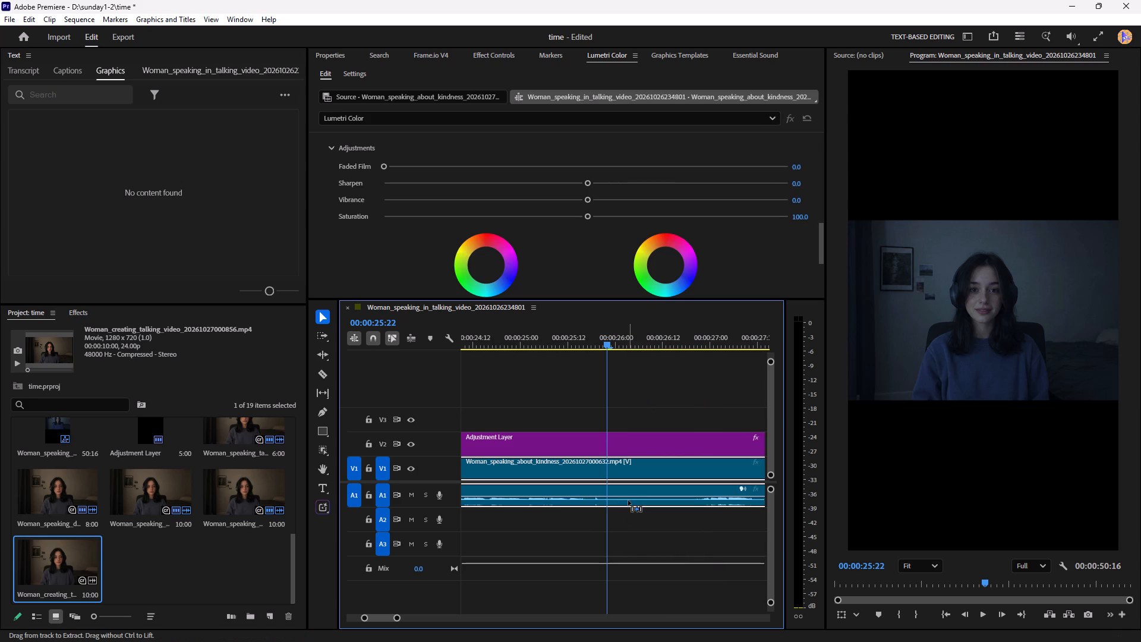
key("ctrl+k")
left_click(692, 344)
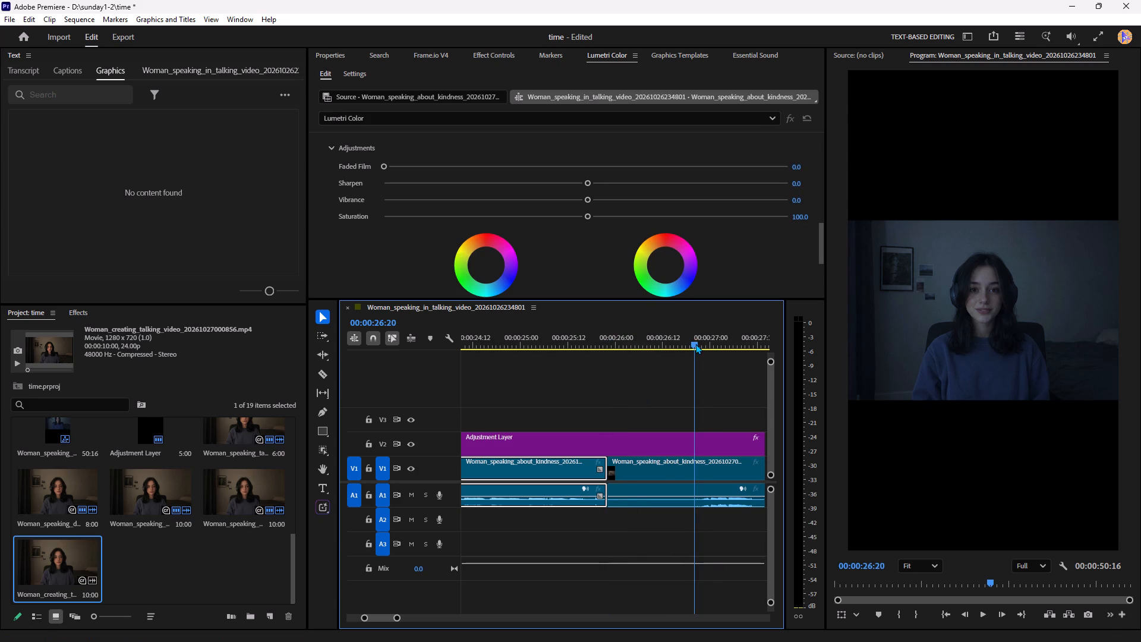
left_click(700, 469)
key("ctrl+k")
key("Delete")
left_click(666, 468)
key("Delete")
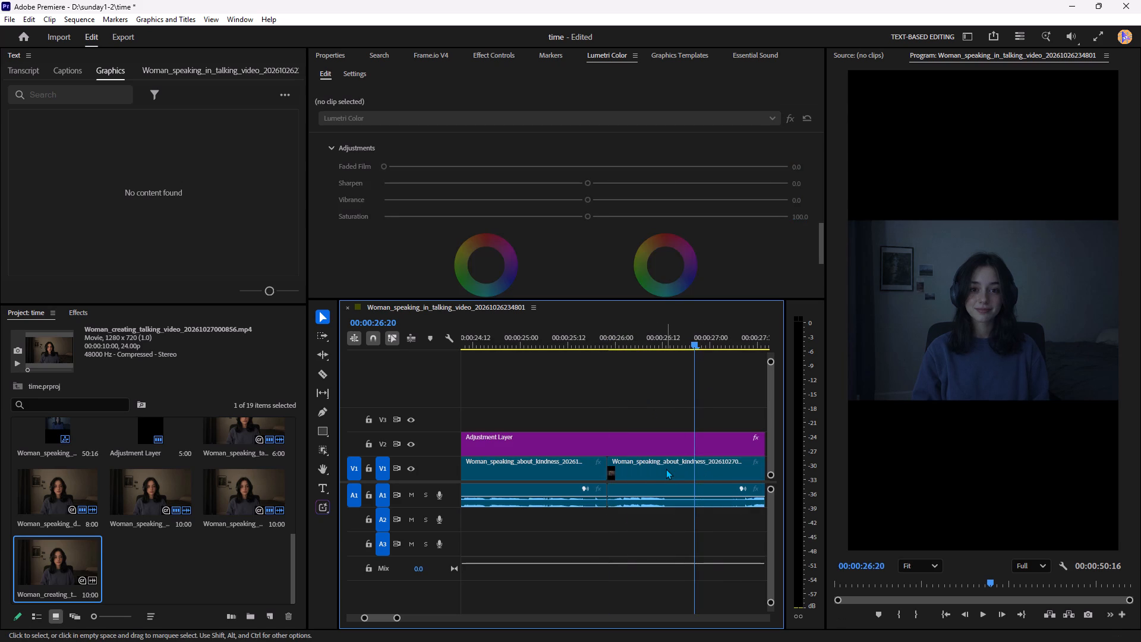
Cut the rest of the fifth clip at 00:00:26:14 and 00:00:27:06, and remove the pause between the cuts along with its gap.
scroll(664, 468, "down", 3)
left_click(619, 347)
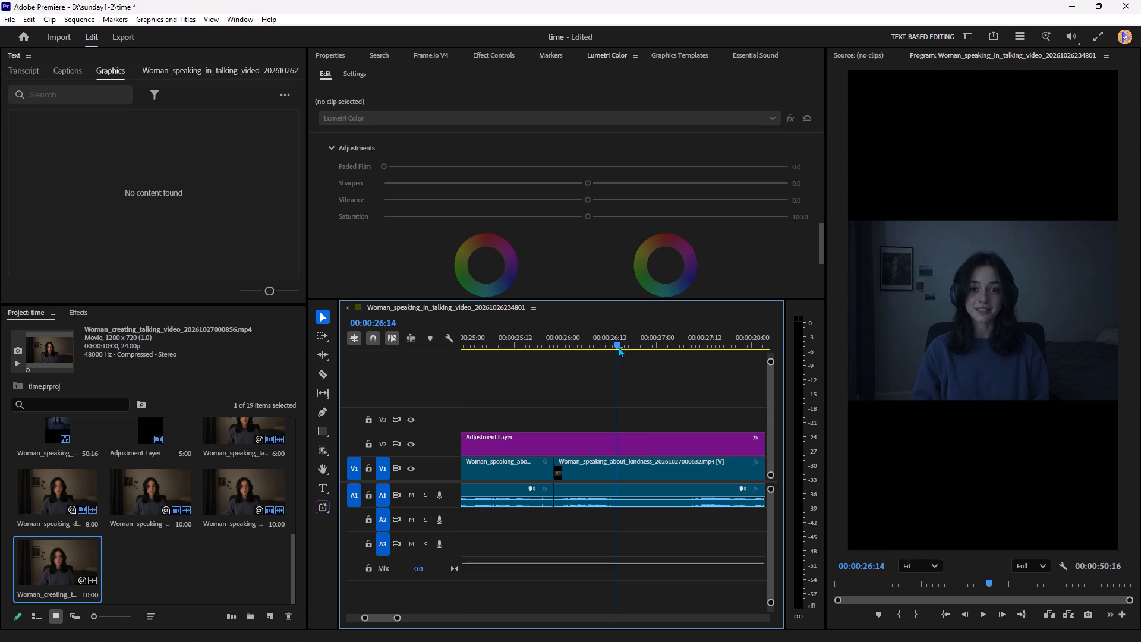
left_click(653, 470)
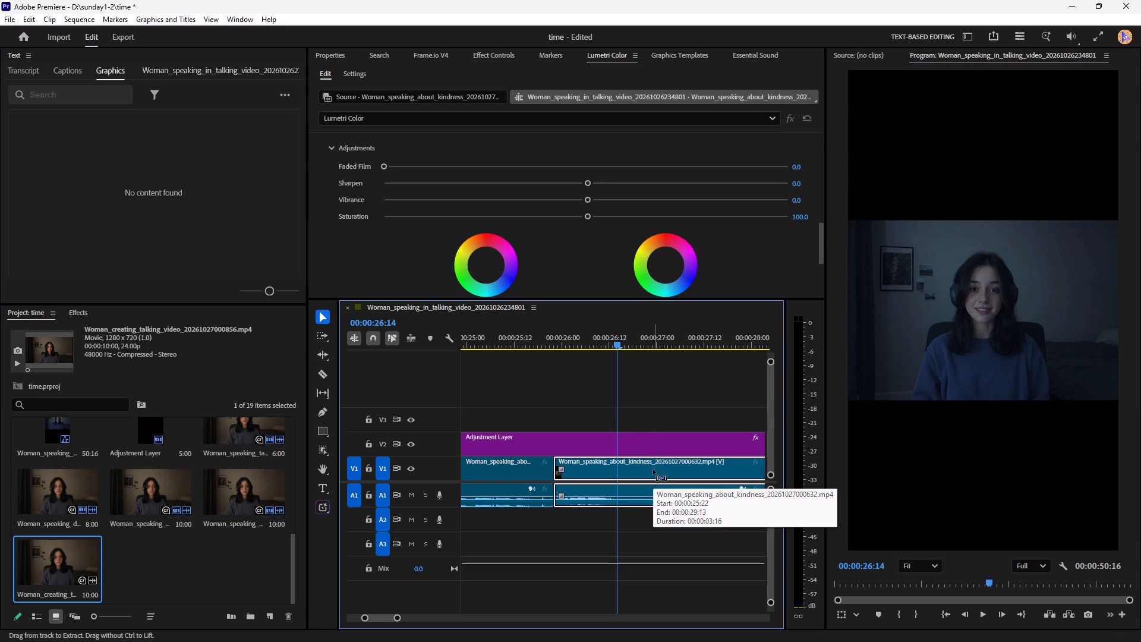
key("ctrl+k")
left_click(679, 345)
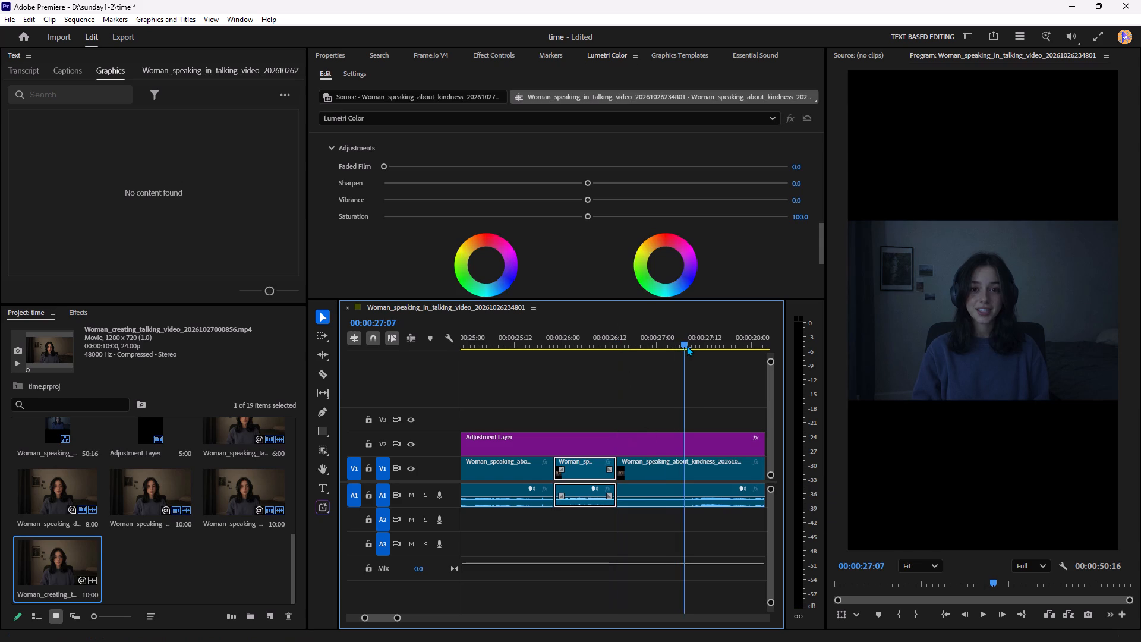
left_click(696, 474)
key("ctrl+k")
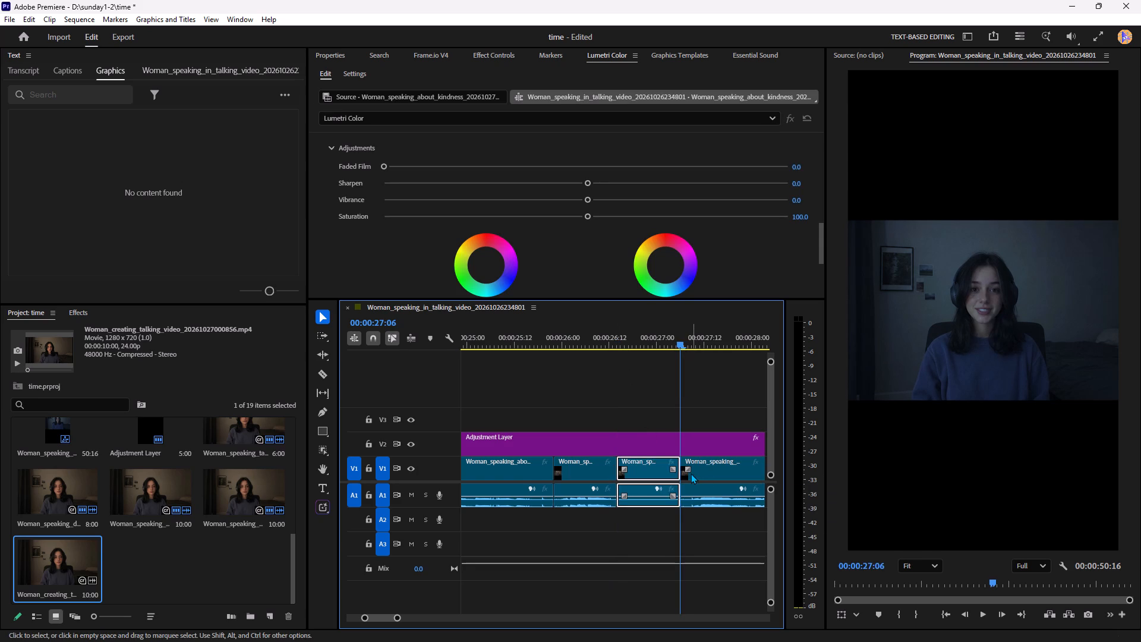
key("Delete")
left_click(676, 469)
key("Delete")
left_click(670, 471)
key("Delete")
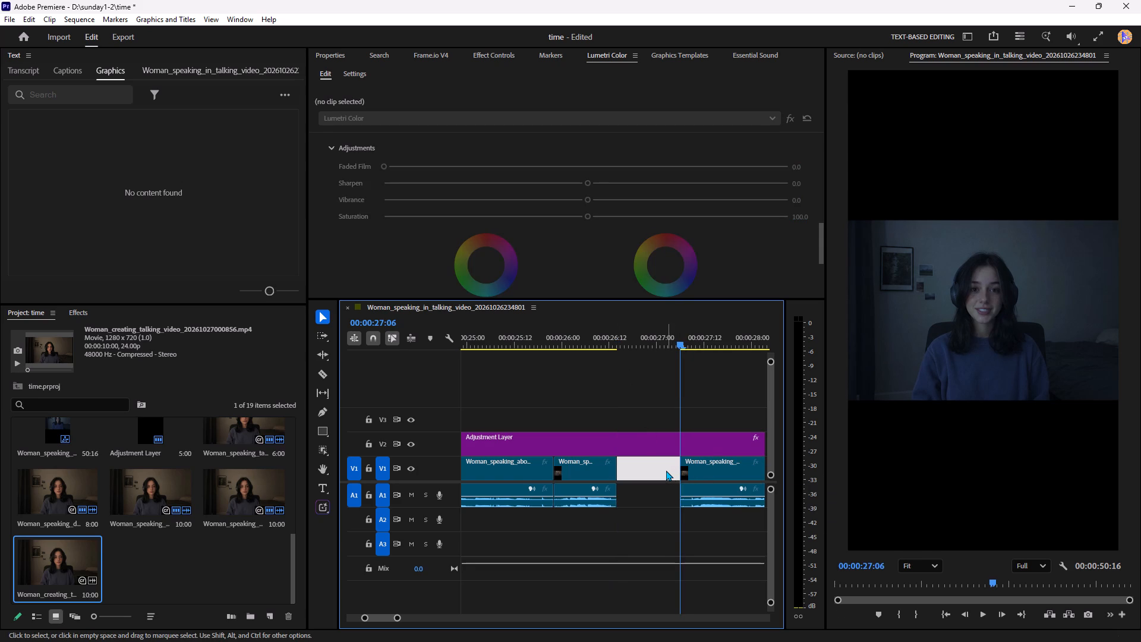
key("Delete")
Play the rest of the fifth clip, trim about 12 frames of silence off its end, and close the gap after it.
left_click(584, 346)
key("space")
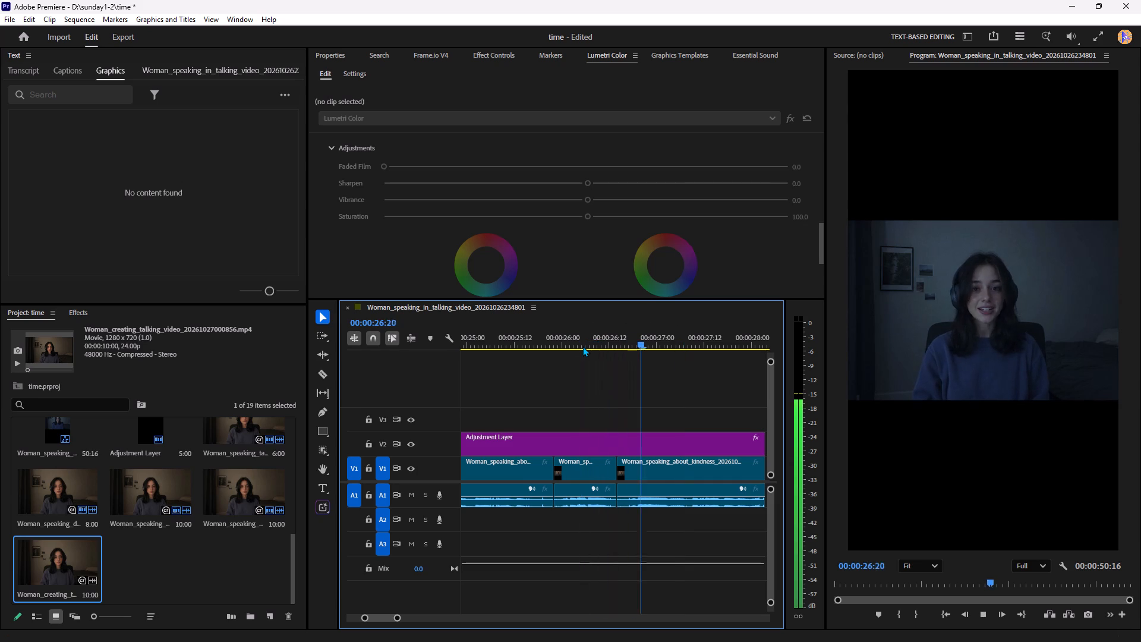
key("space")
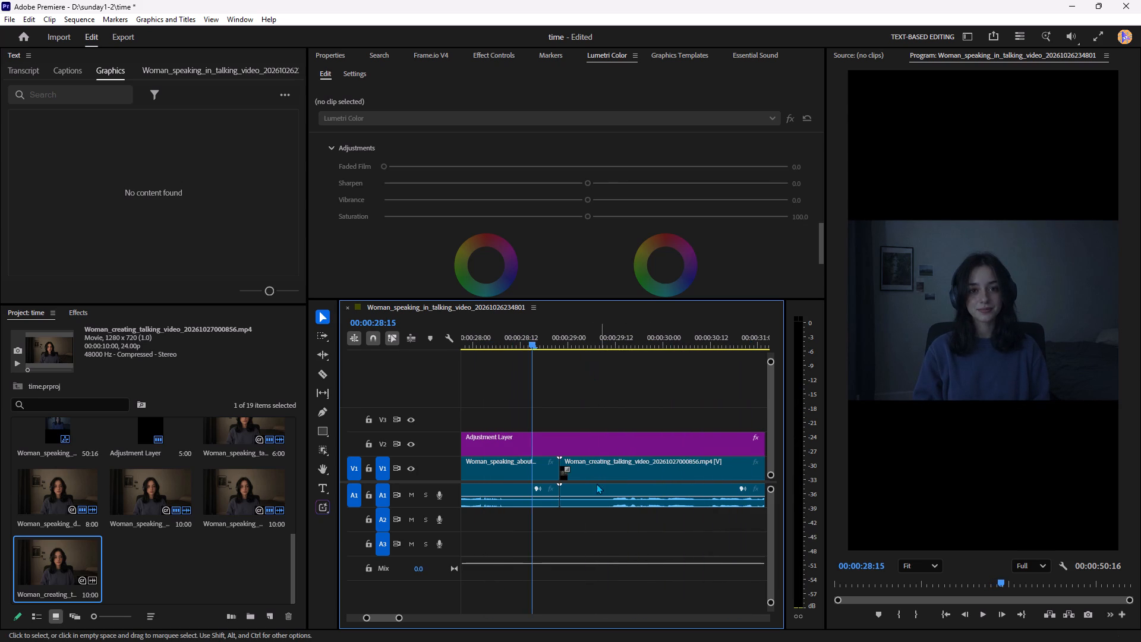
scroll(590, 541, "up", 7)
scroll(617, 491, "up", 3)
scroll(617, 491, "down", 3)
left_click_drag(681, 465, 644, 471)
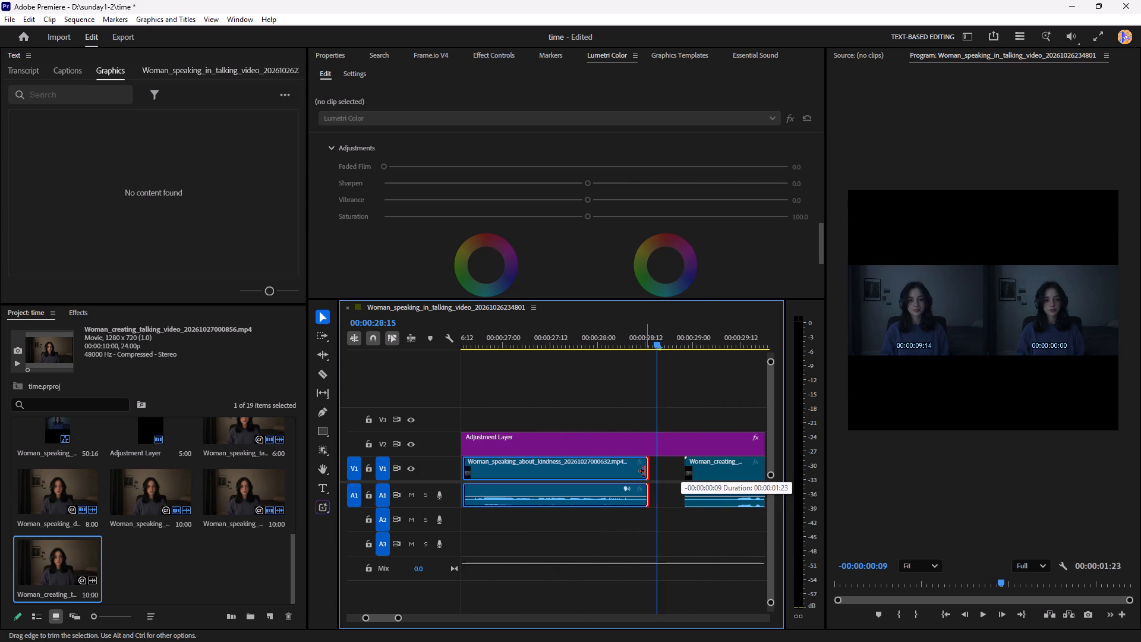
left_click_drag(644, 471, 634, 472)
left_click(650, 474)
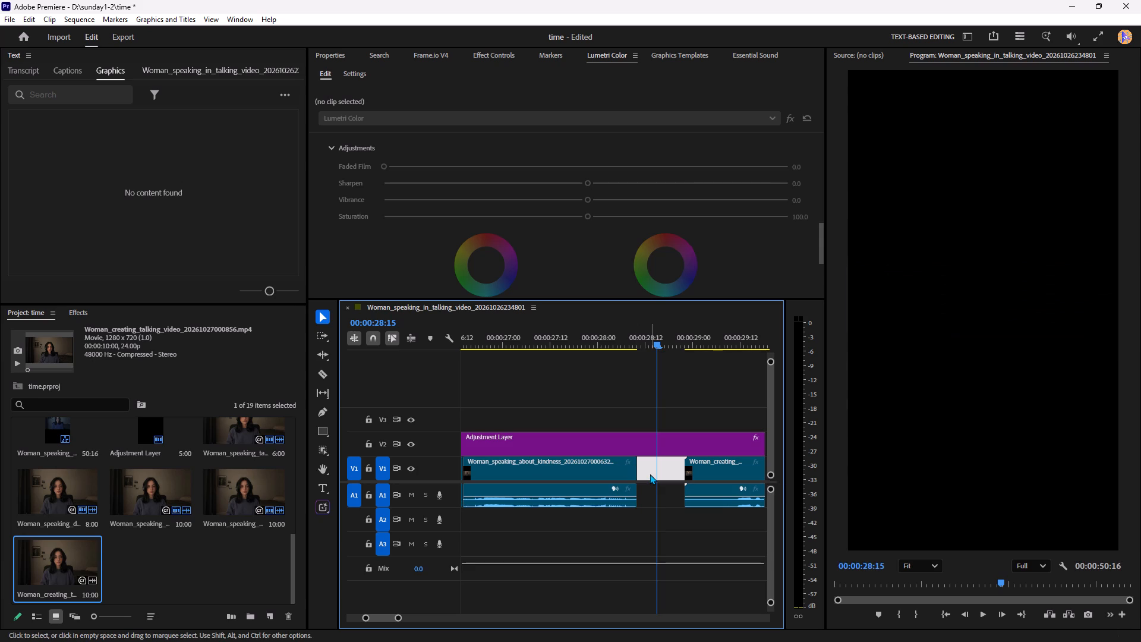
key("Delete")
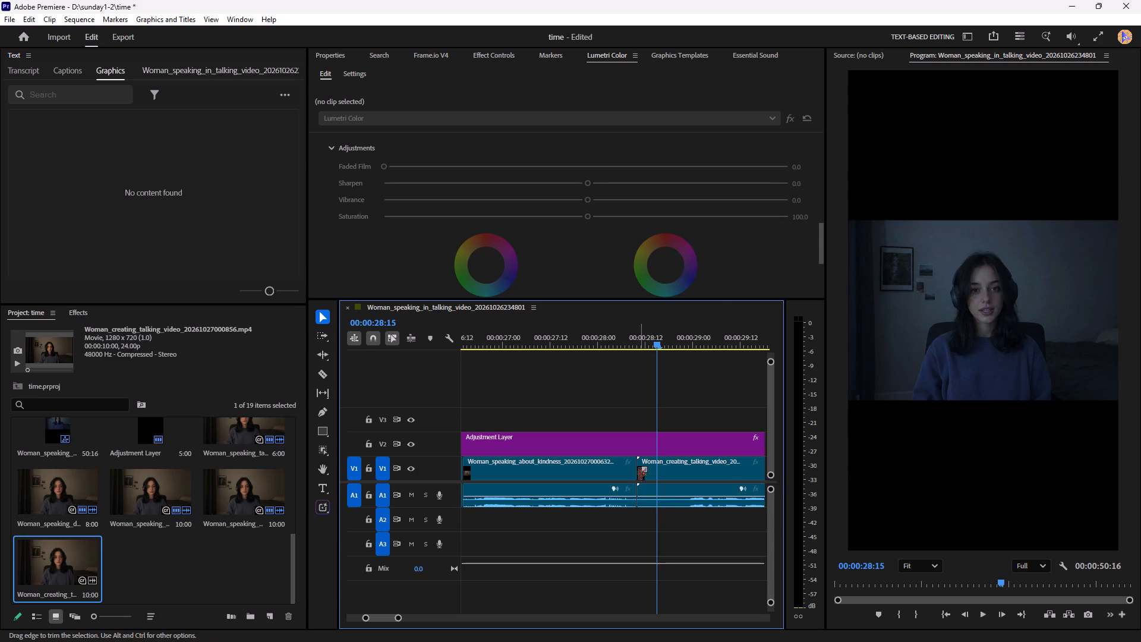
Trim about 12 frames of silence off the start of the sixth dialogue clip and close the gap before it.
left_click_drag(639, 474, 685, 474)
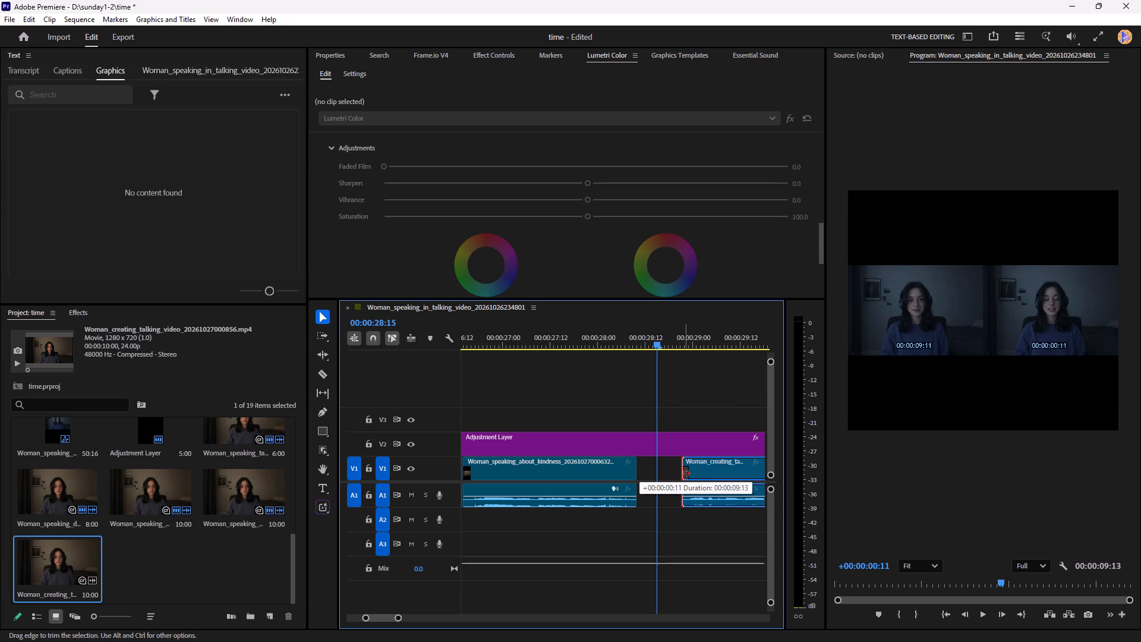
left_click_drag(685, 474, 685, 474)
left_click(663, 474)
key("Delete")
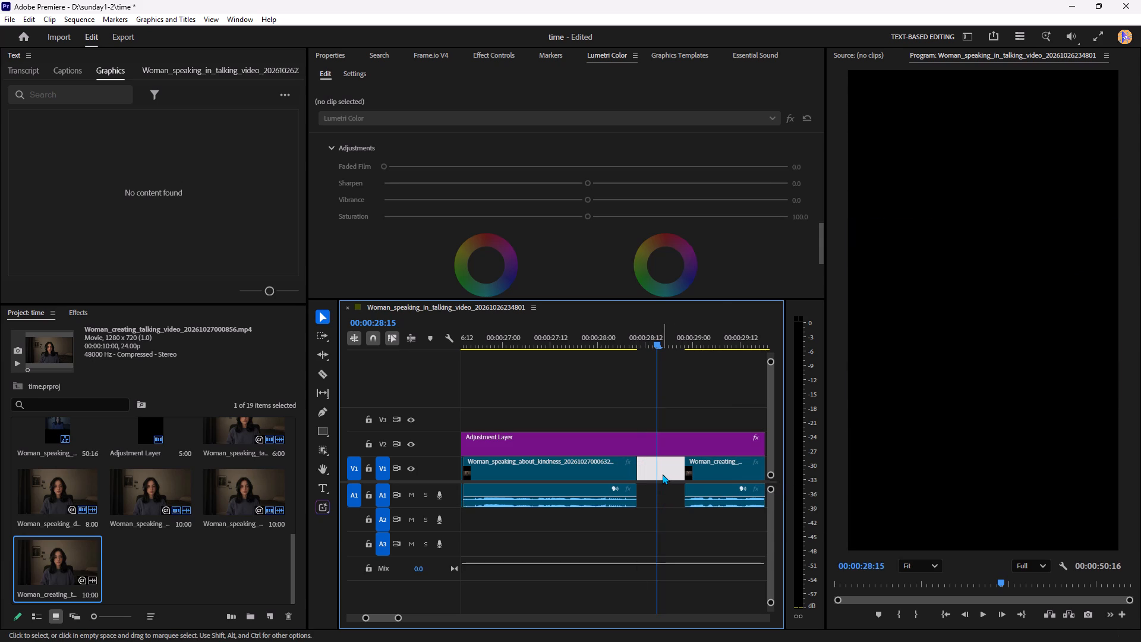
Play the sixth clip, cut it at 00:00:31:08, trim about 00:00:01:02 of pause off the second part's start, and close the gap.
left_click(544, 348)
key("space")
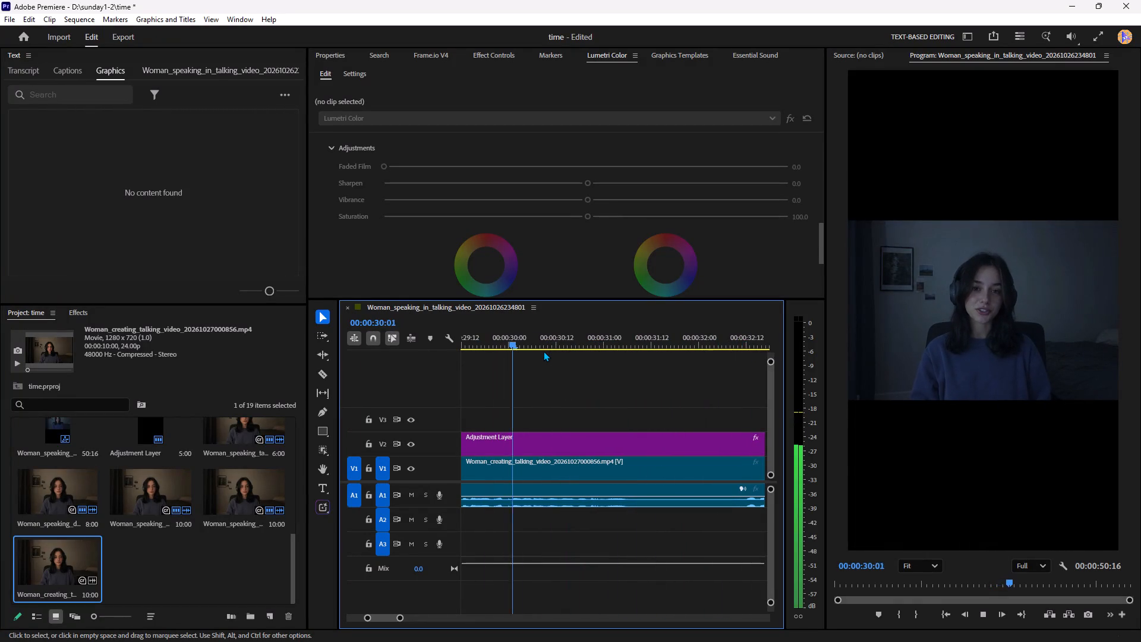
key("space")
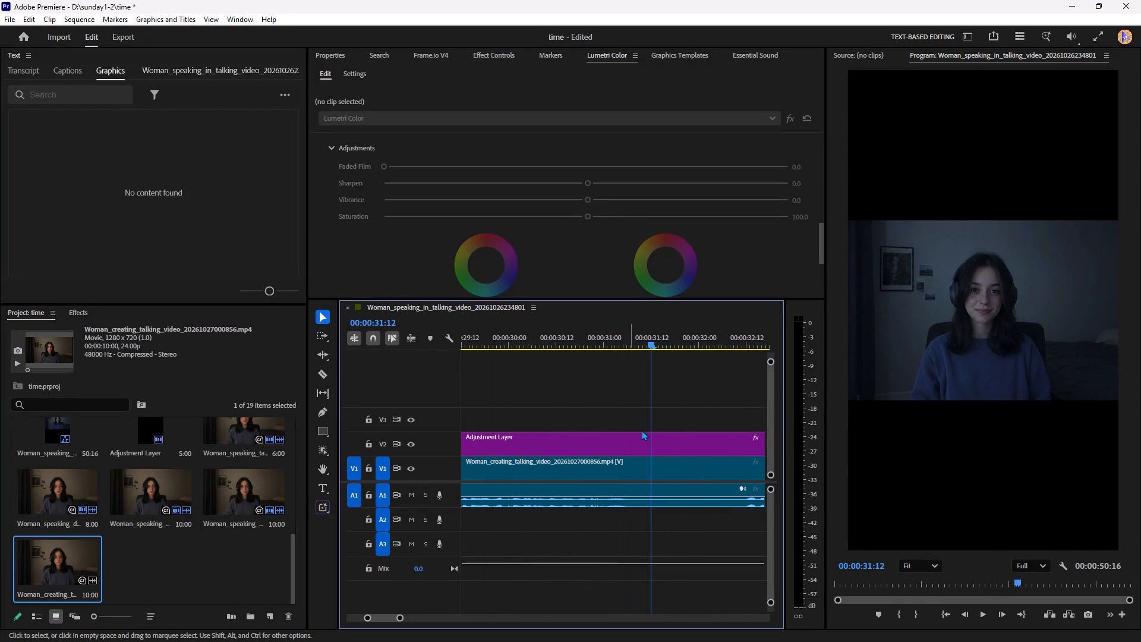
left_click_drag(645, 341, 638, 344)
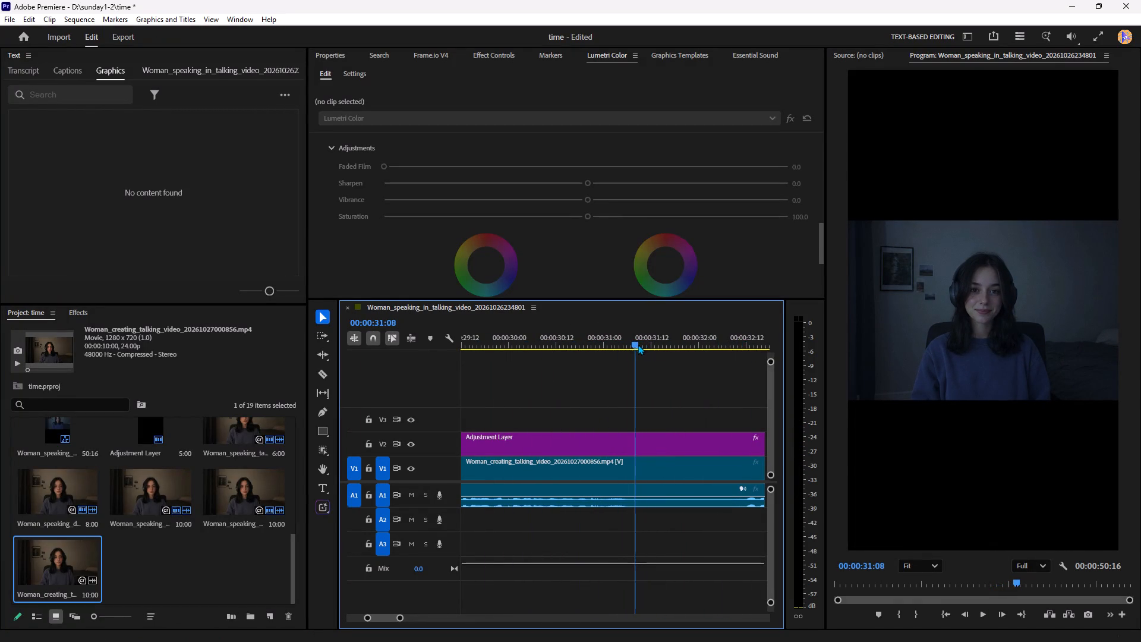
left_click_drag(638, 344, 638, 347)
left_click(649, 462)
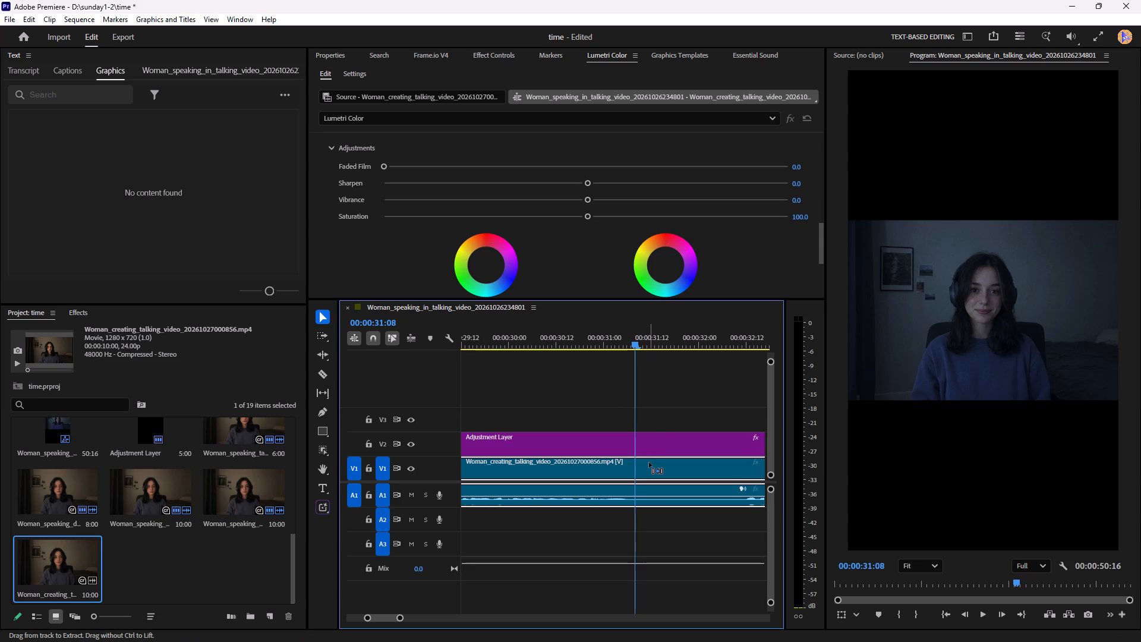
key("ctrl+k")
scroll(655, 471, "down", 4)
left_click_drag(565, 461, 667, 473)
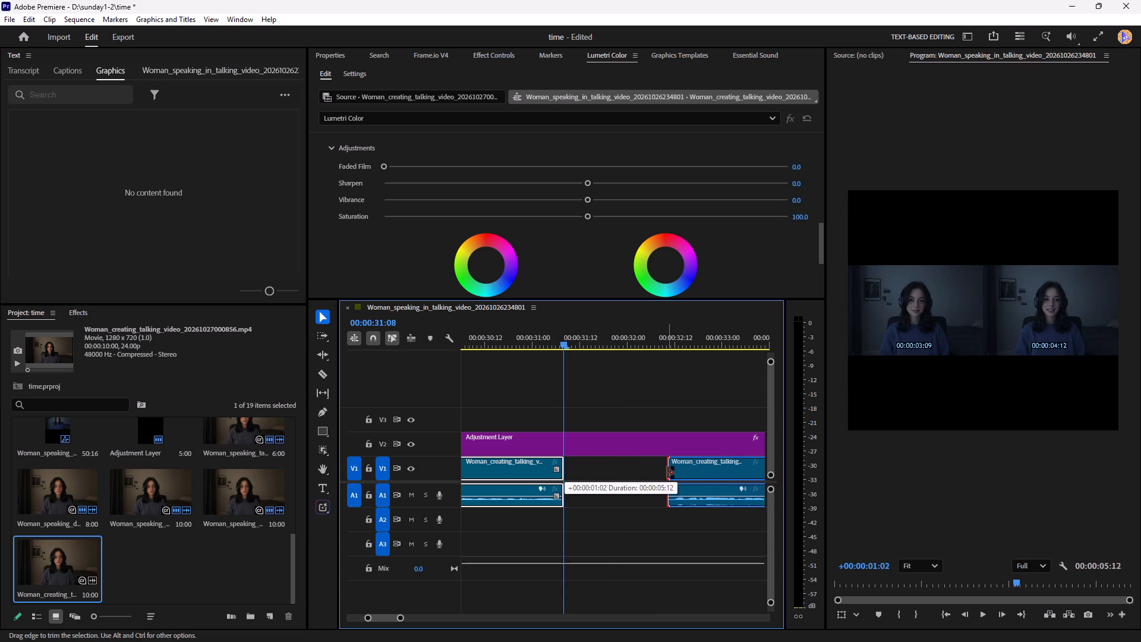
left_click_drag(667, 473, 669, 473)
left_click(645, 471)
key("Delete")
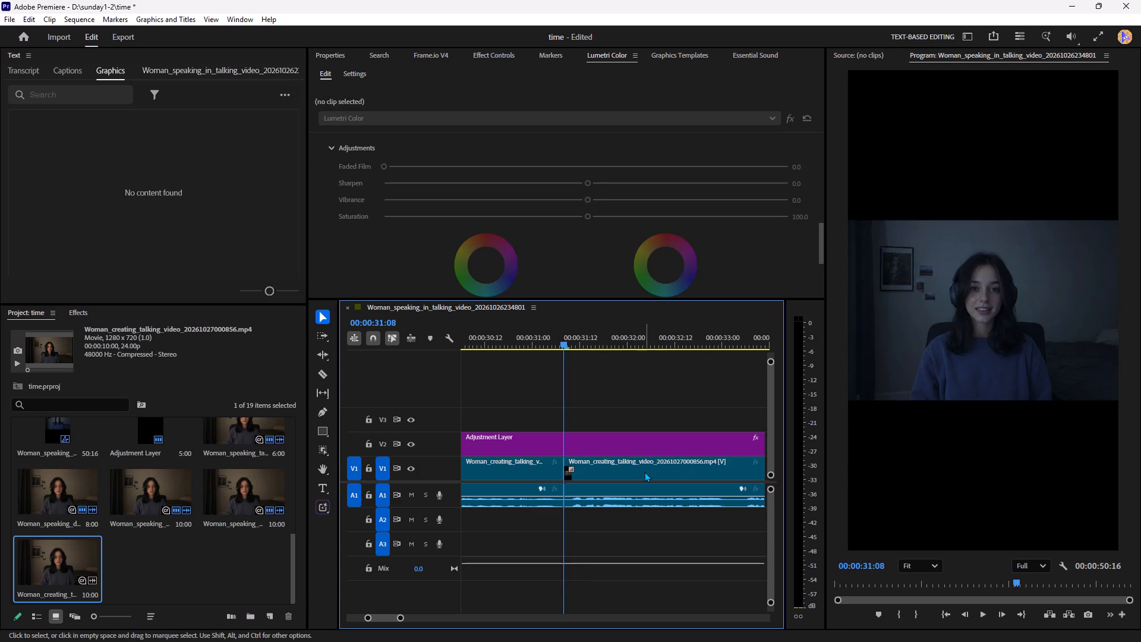
Play the rest of the sixth clip and trim the silence off its end back to 00:00:35:05.
key("space")
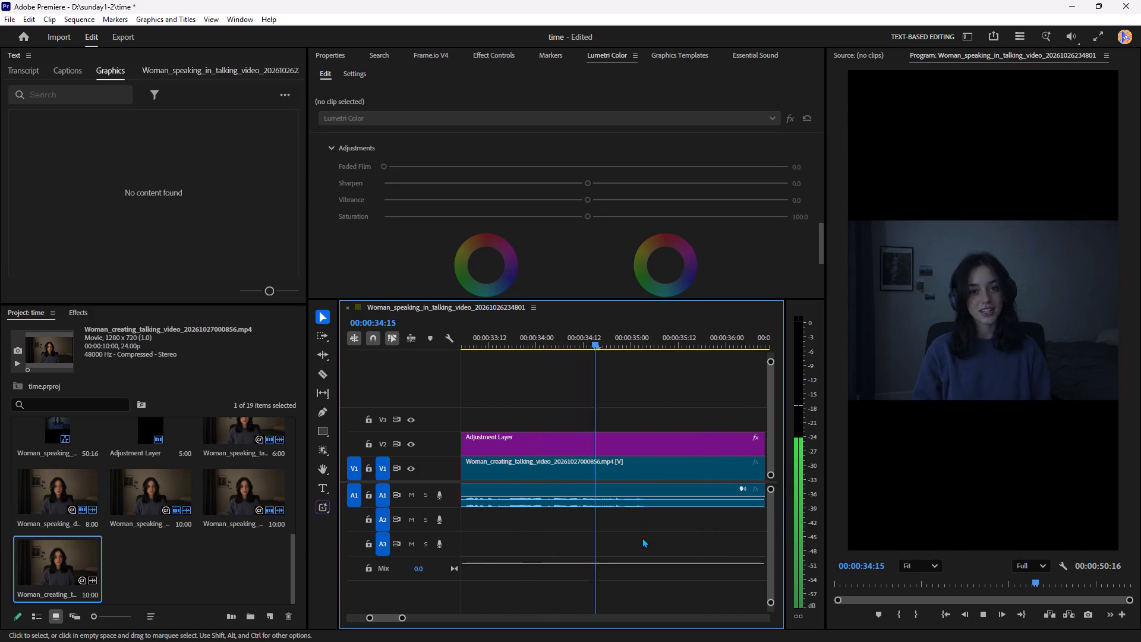
key("space")
scroll(637, 538, "up", 7)
scroll(637, 538, "down", 5)
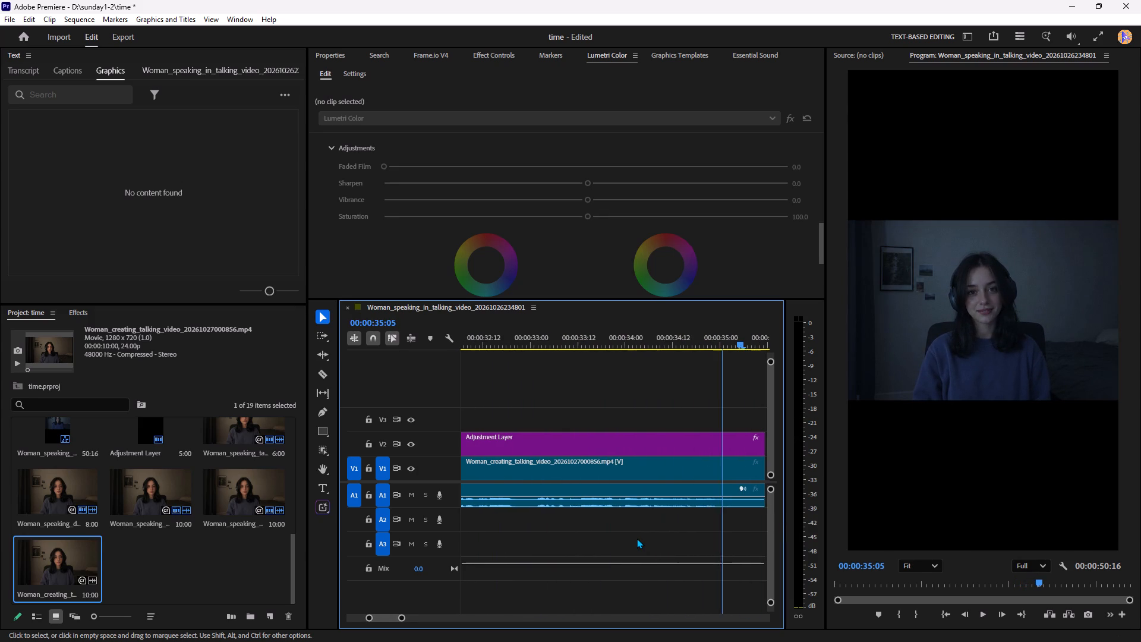
scroll(637, 538, "down", 7)
left_click_drag(717, 499, 591, 524)
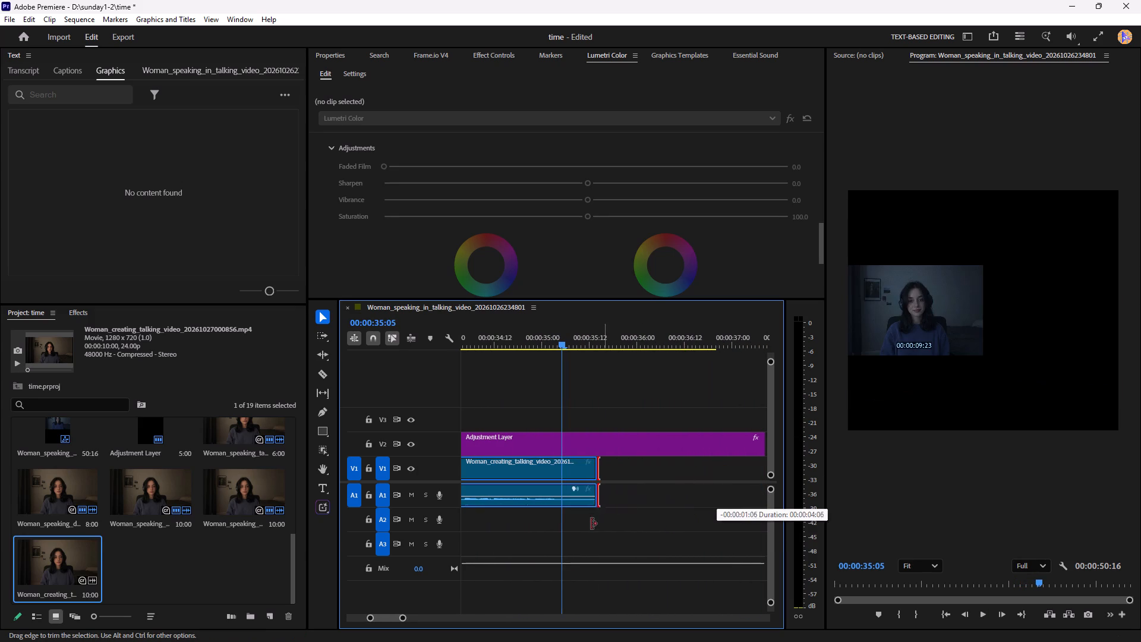
left_click_drag(591, 524, 567, 528)
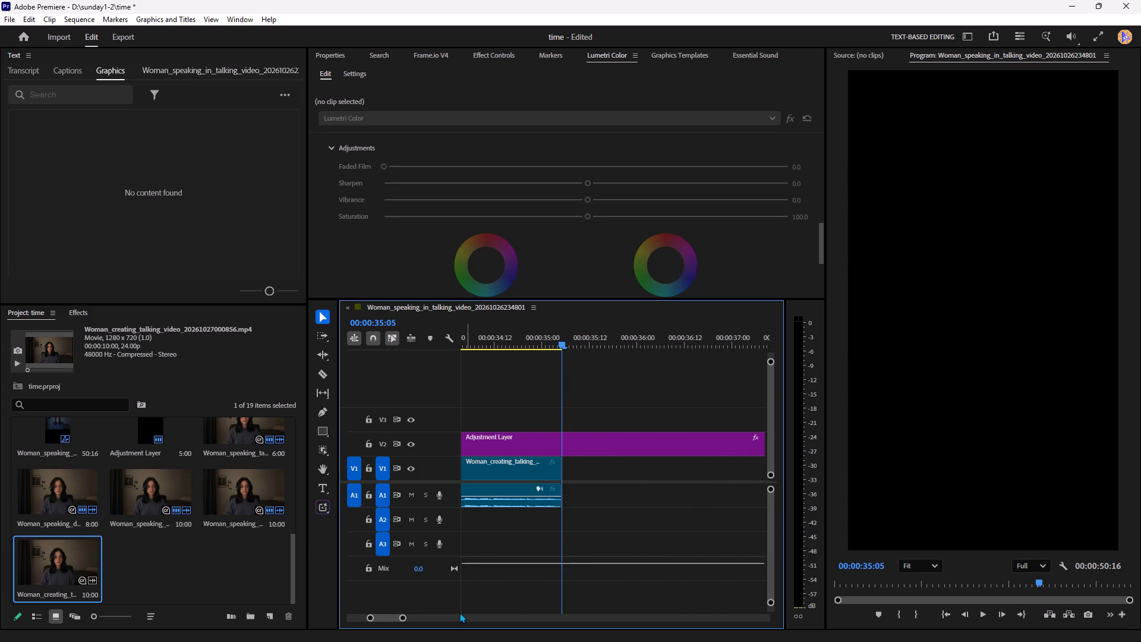
Shorten the adjustment layer on V2 to end with the last dialogue clip at 00:00:35:05.
left_click_drag(402, 617, 491, 622)
left_click_drag(721, 452, 621, 479)
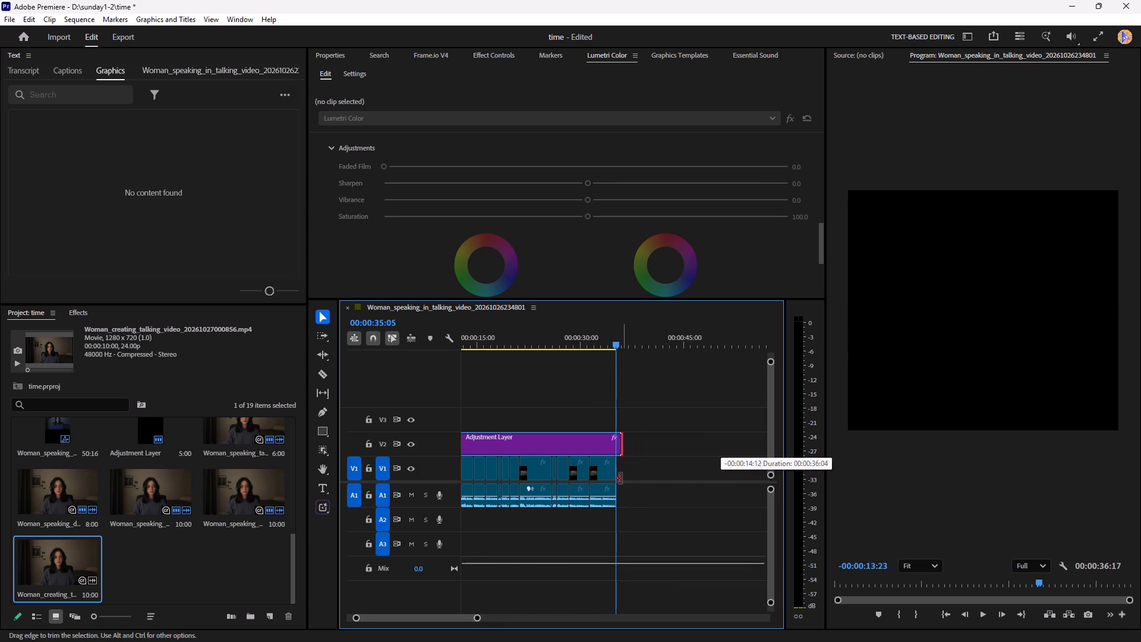
left_click_drag(621, 479, 618, 479)
Play the tightened edit from the beginning to review it.
key("space")
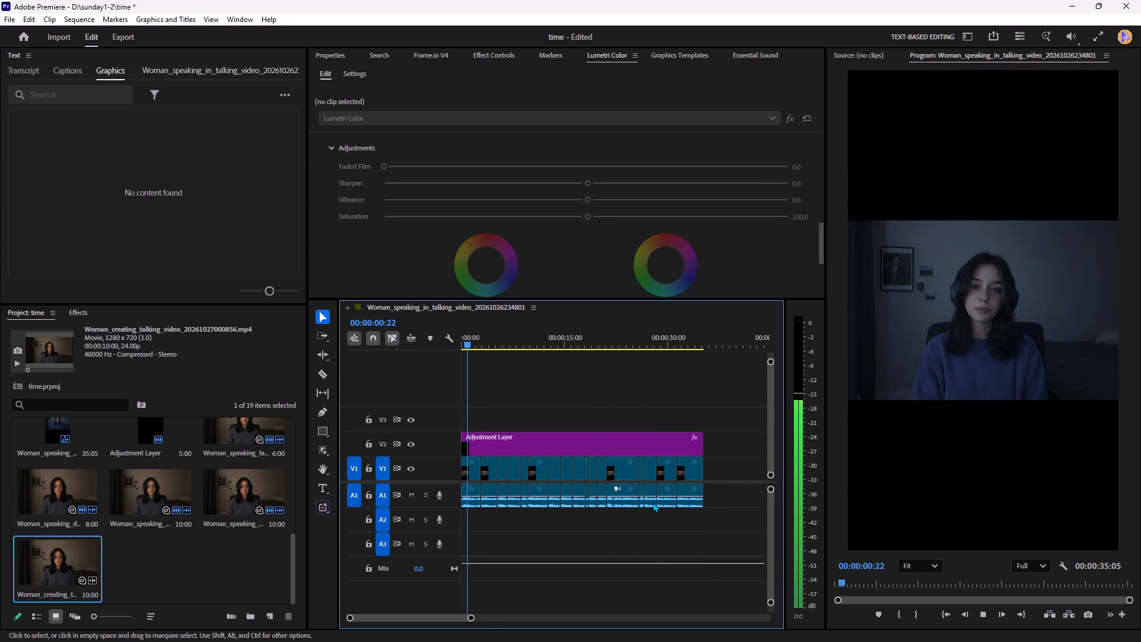
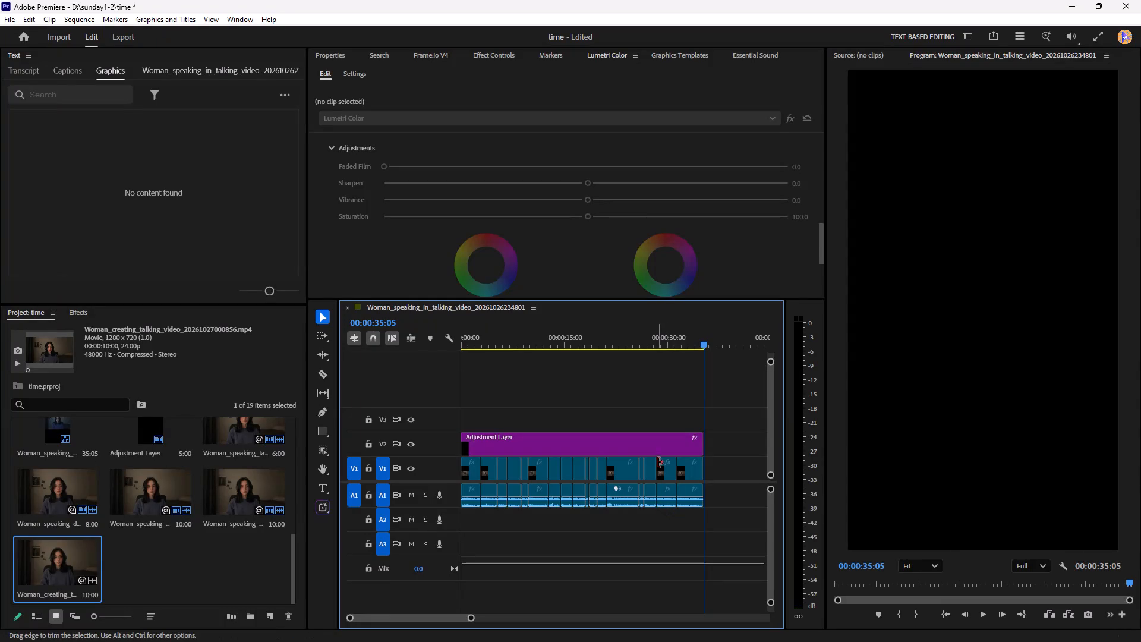
Export the sequence from its start as an audio-only H.264 media file named time, with video output turned off.
left_click_drag(484, 341, 423, 352)
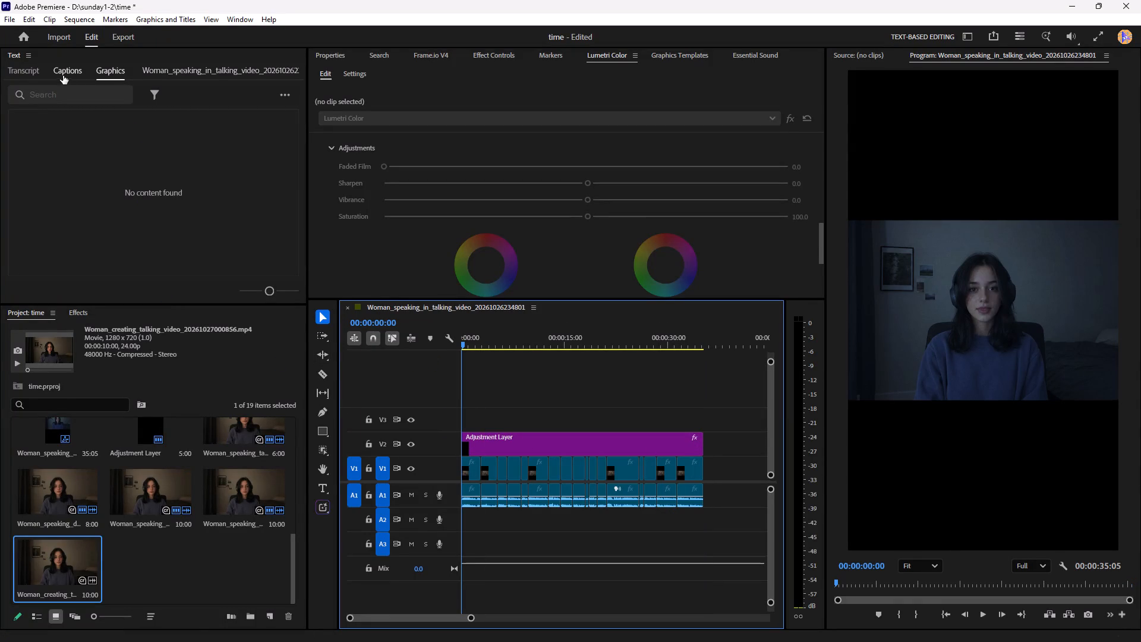
left_click_drag(732, 503, 721, 503)
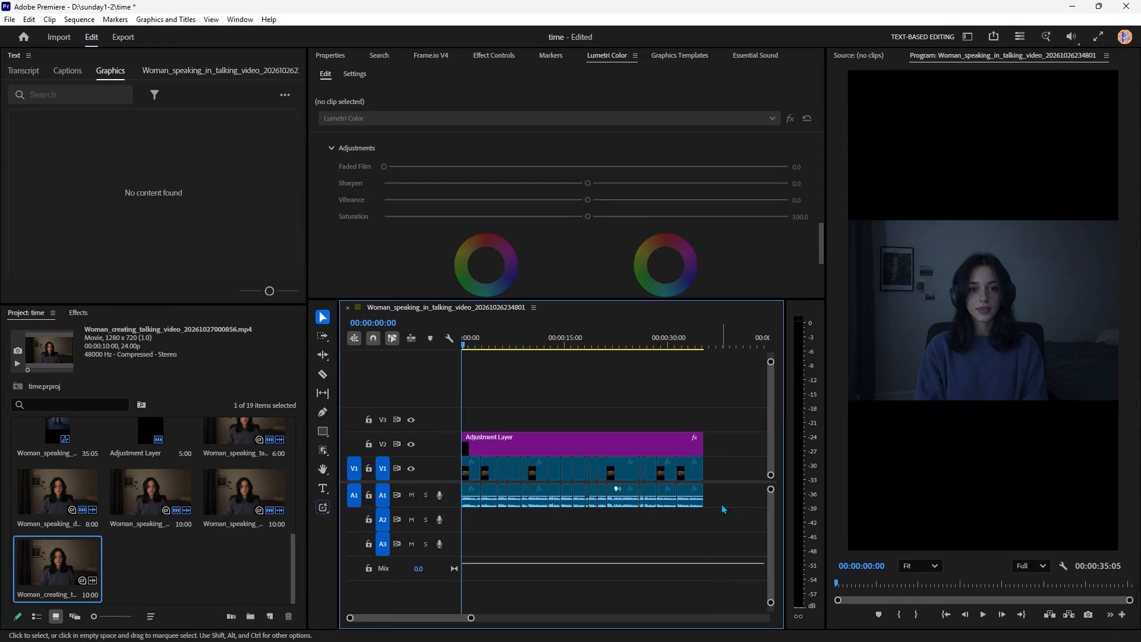
key("ctrl+m")
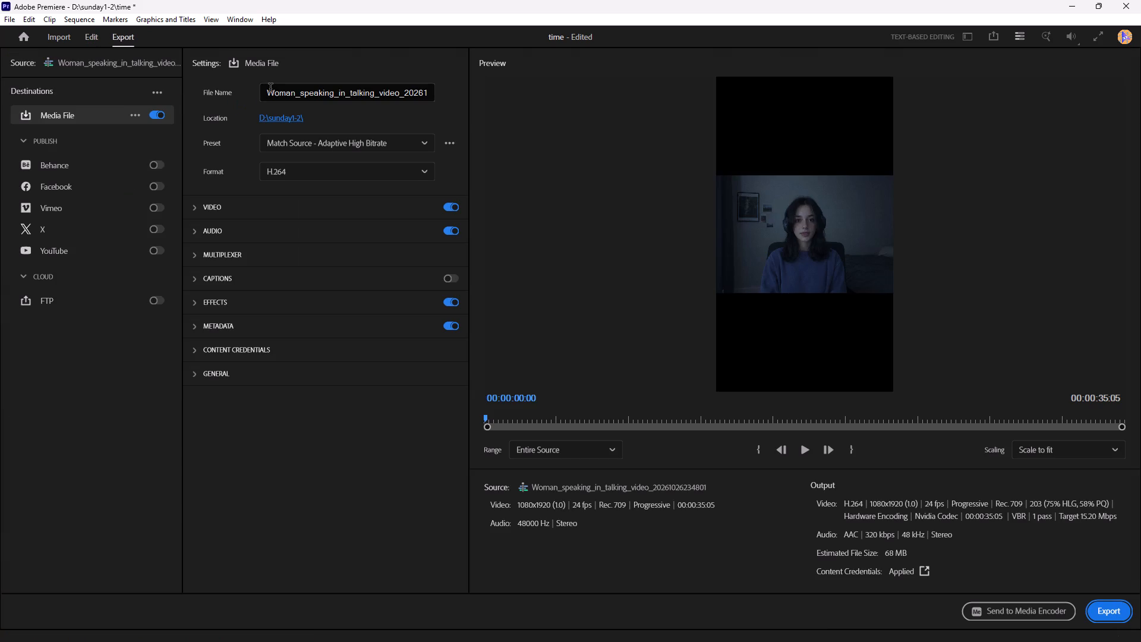
left_click_drag(270, 89, 414, 121)
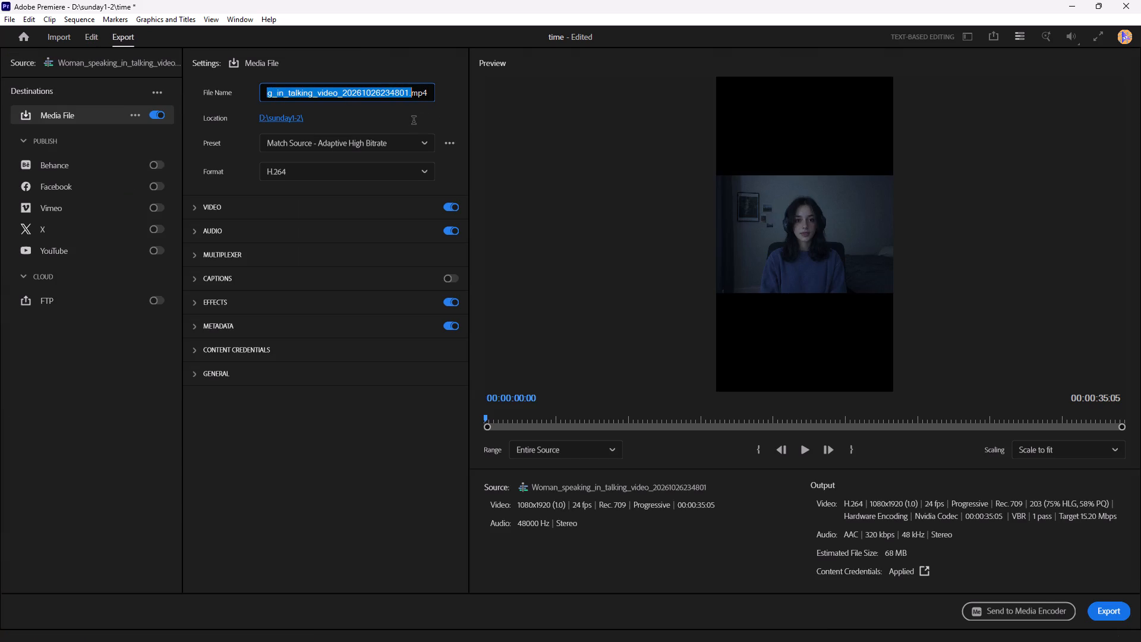
left_click_drag(414, 121, 407, 122)
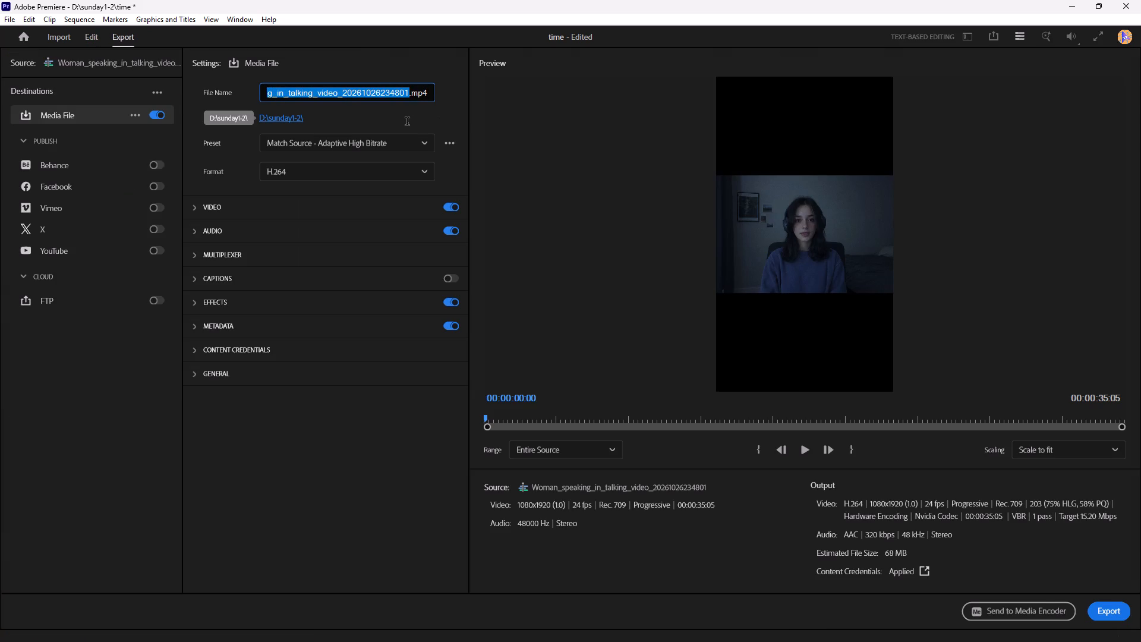
type("time")
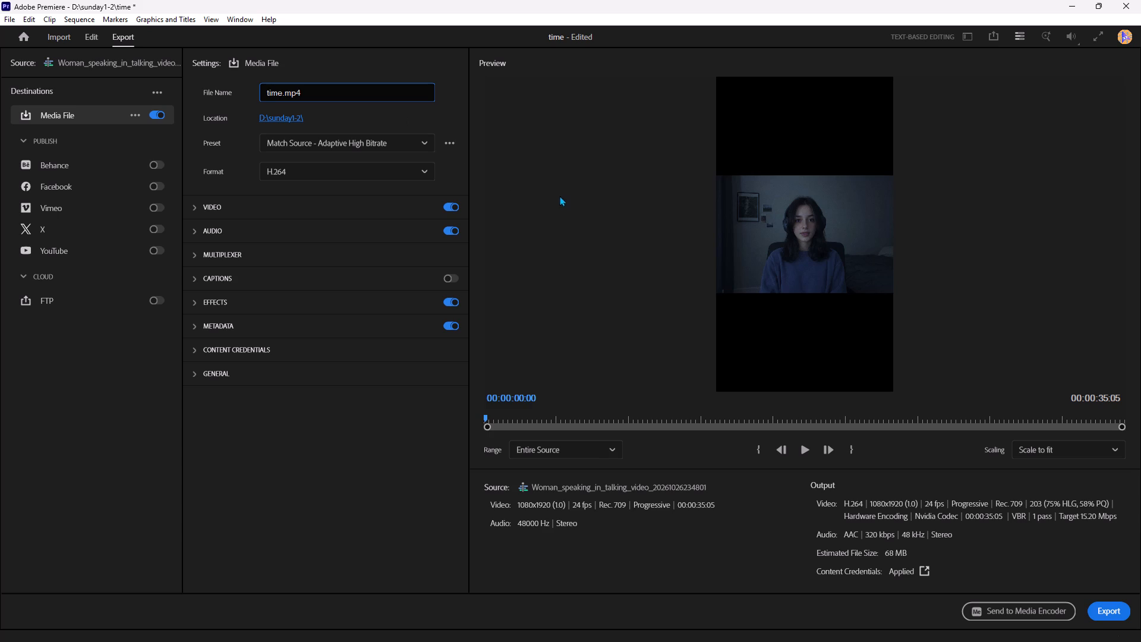
left_click(453, 209)
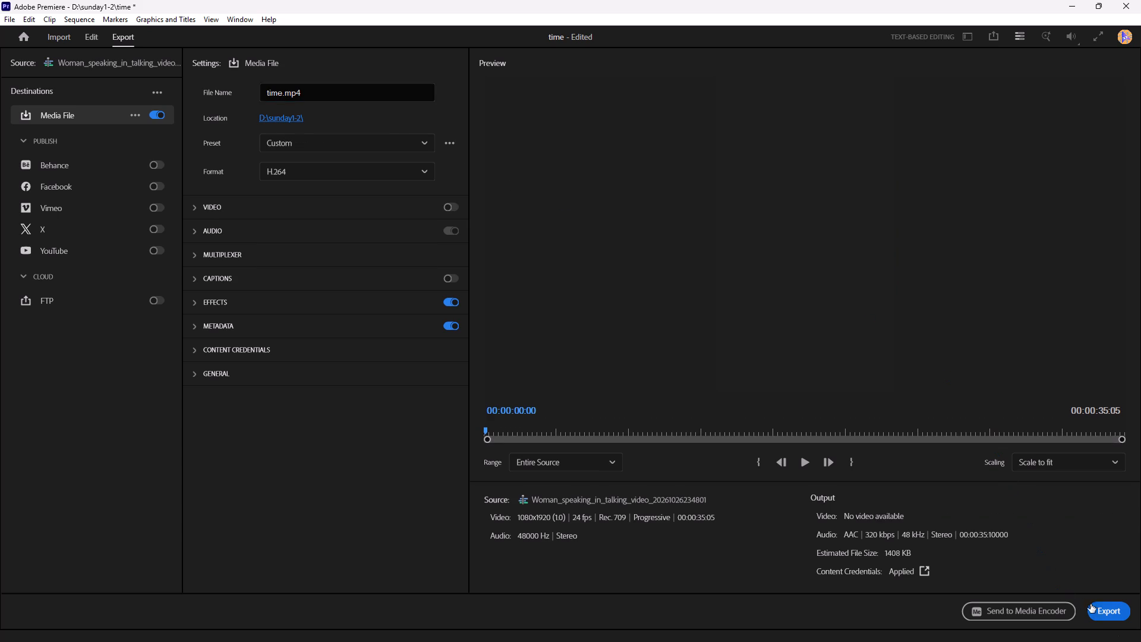
left_click(1104, 609)
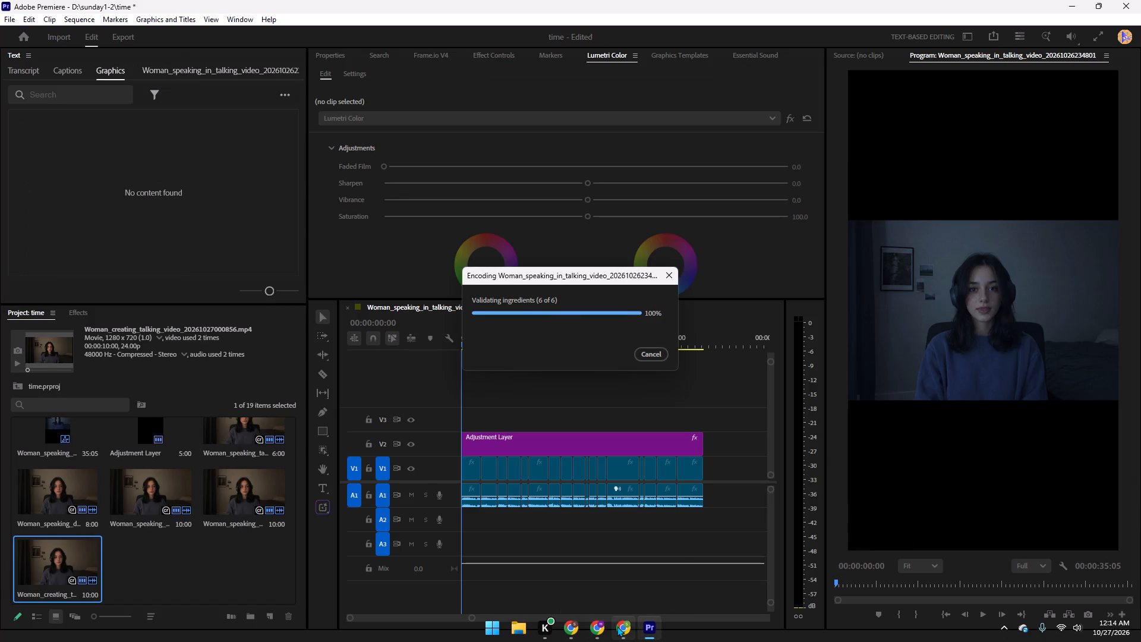
left_click(603, 628)
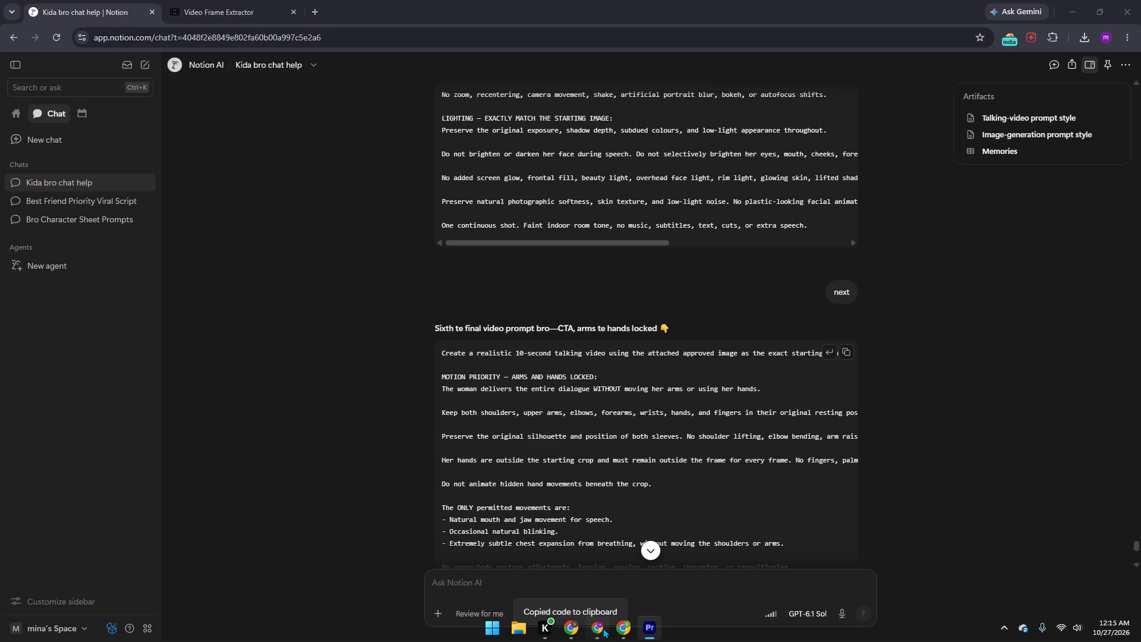
left_click(313, 7)
left_click(284, 38)
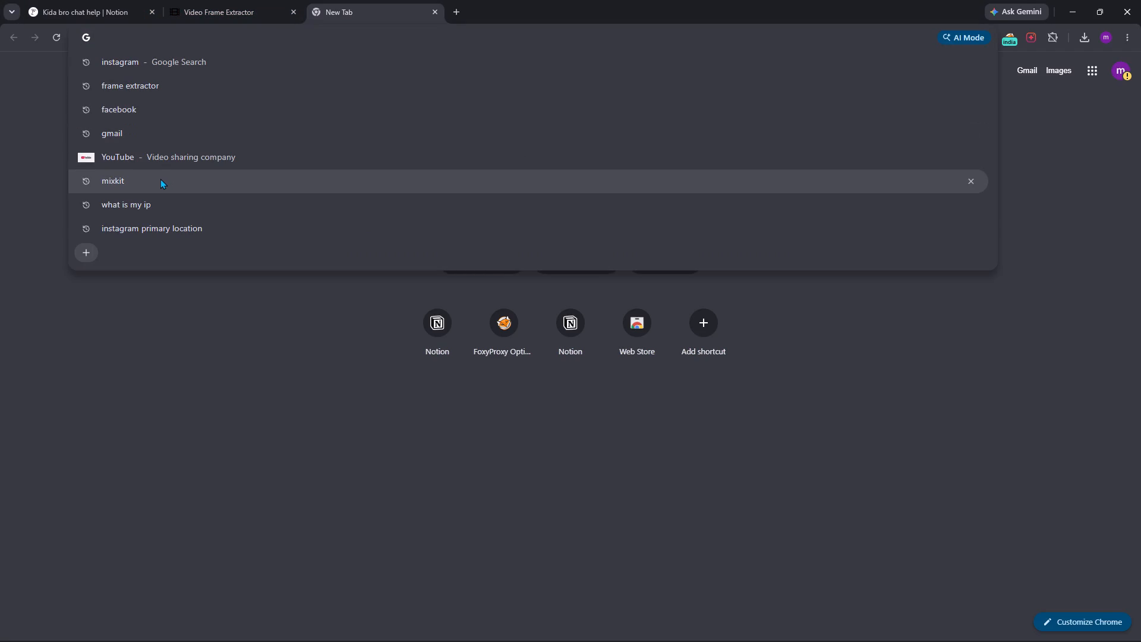
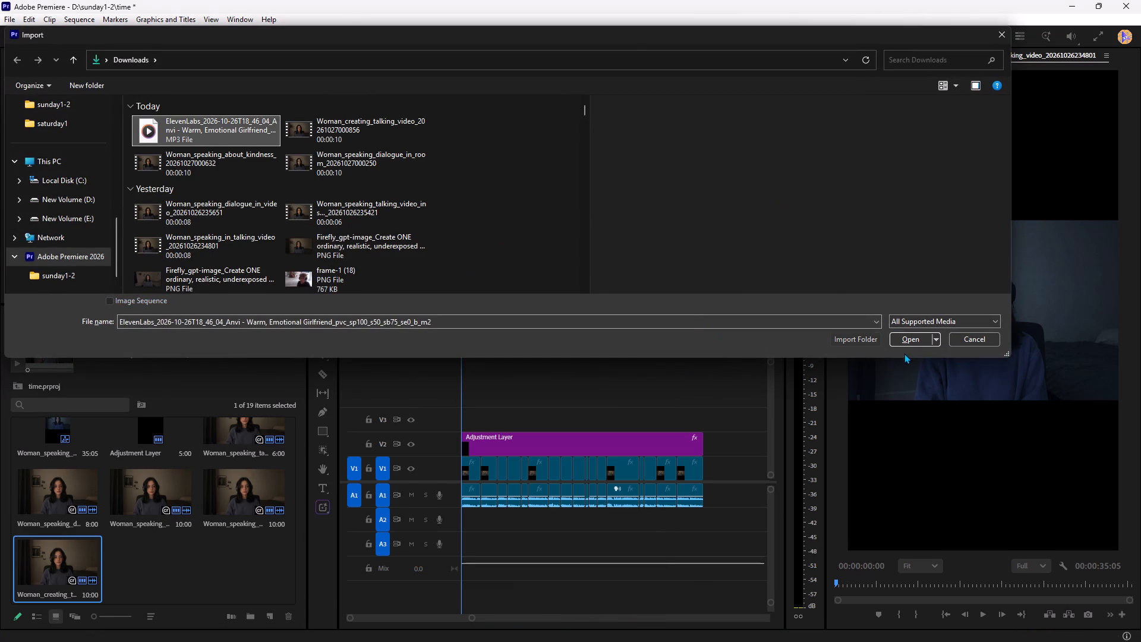
left_click(912, 338)
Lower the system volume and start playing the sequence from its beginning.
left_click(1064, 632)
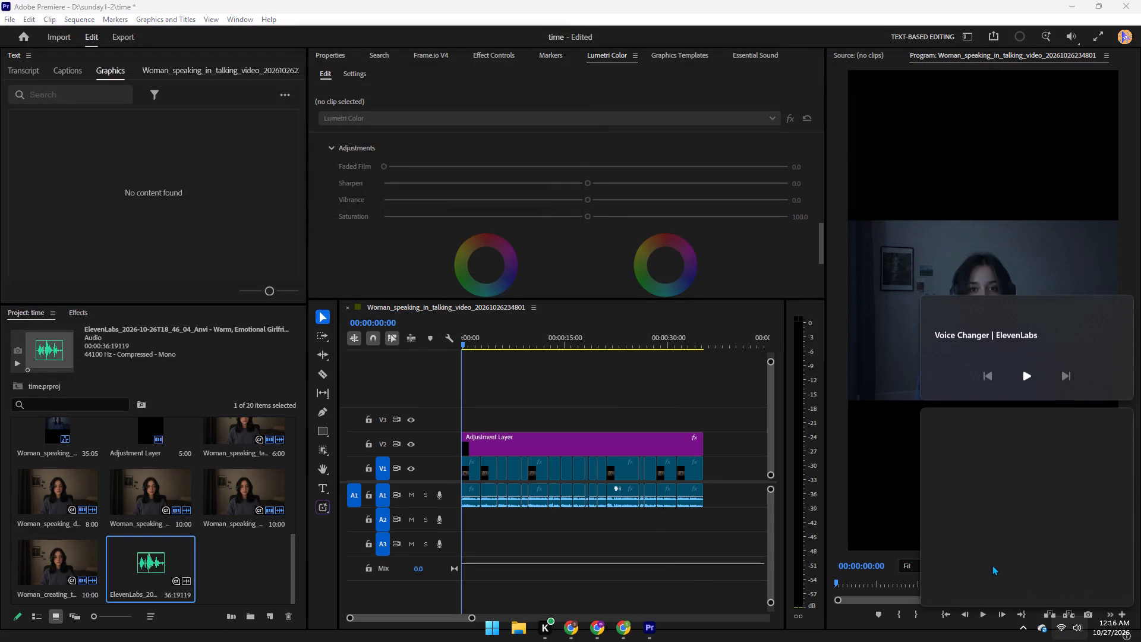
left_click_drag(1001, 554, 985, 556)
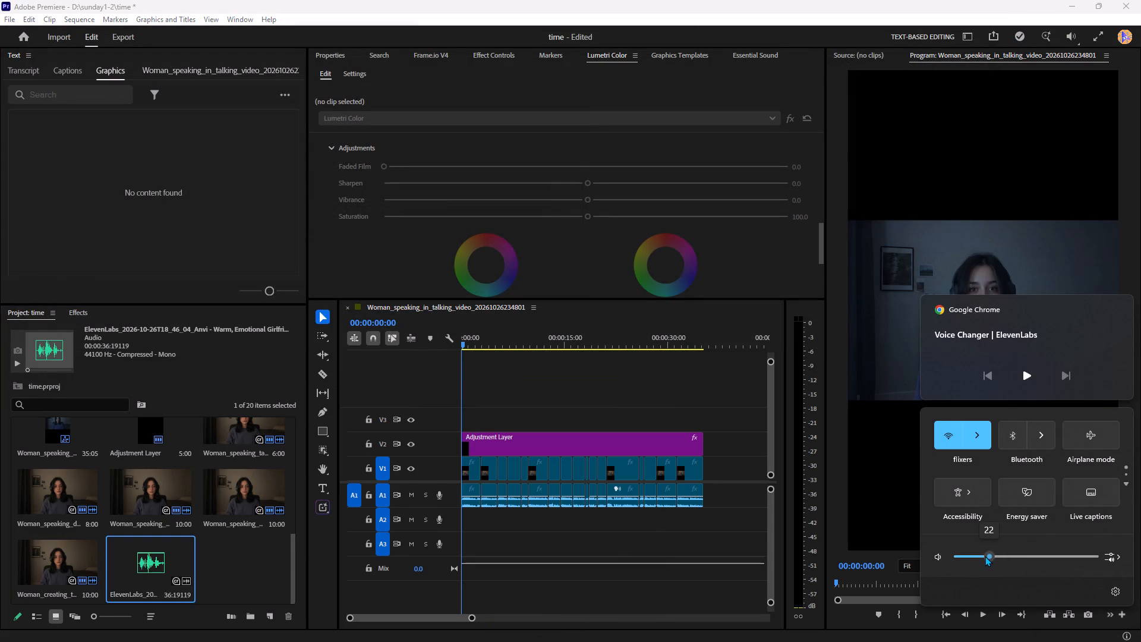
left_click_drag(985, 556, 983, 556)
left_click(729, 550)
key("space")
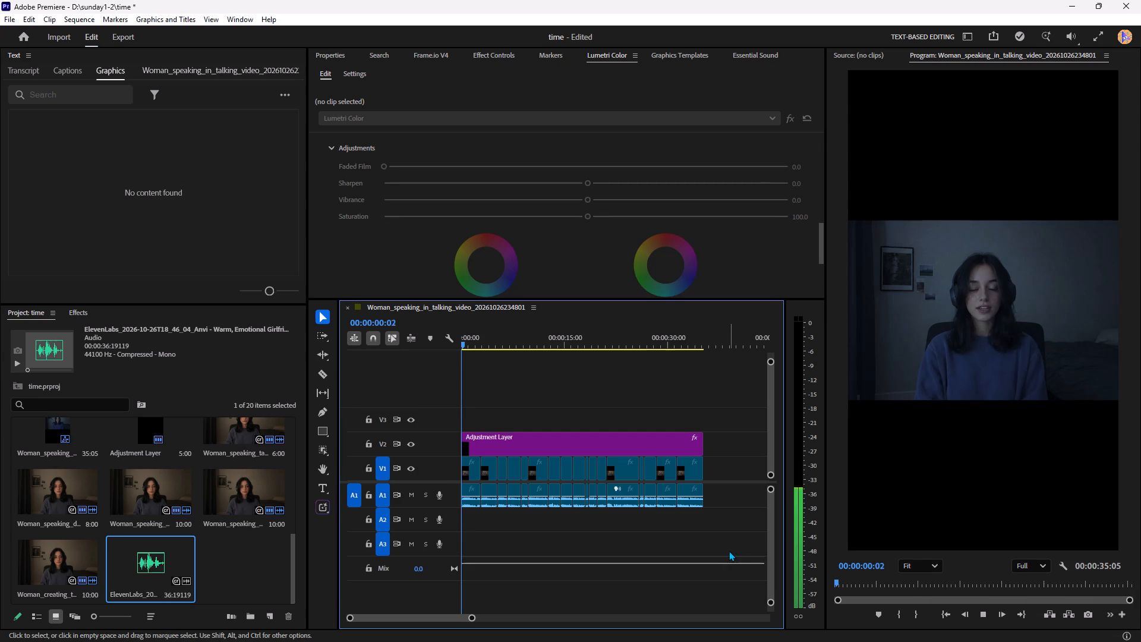
Import the ElevenLabs MP3 from Downloads again and place it at the start of audio track A3.
key("ctrl+i")
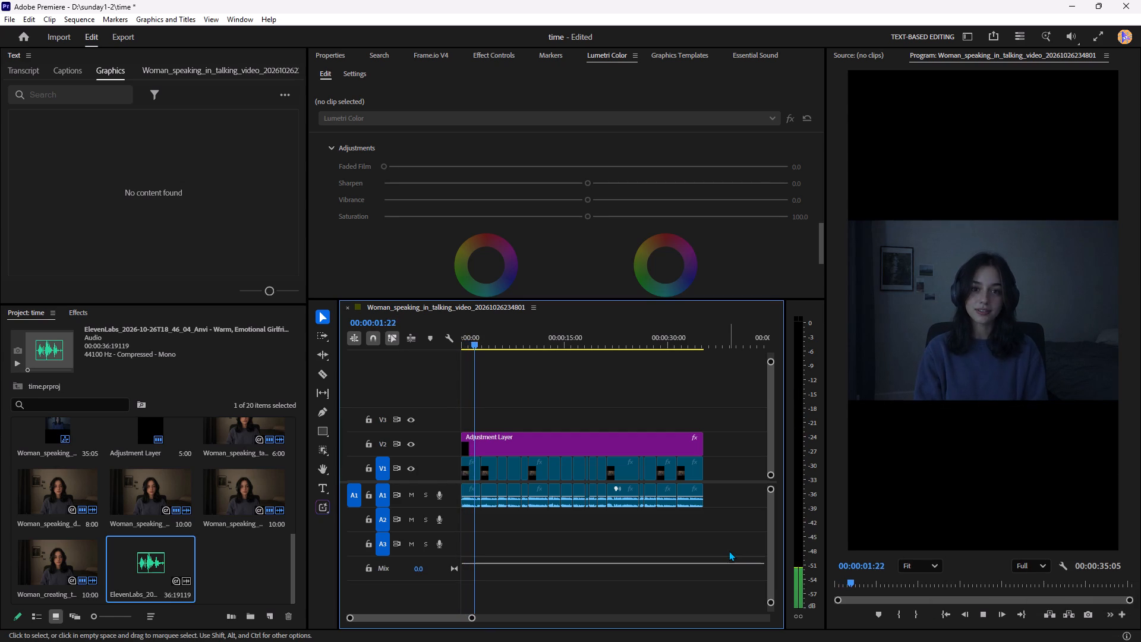
left_click(169, 148)
left_click(175, 139)
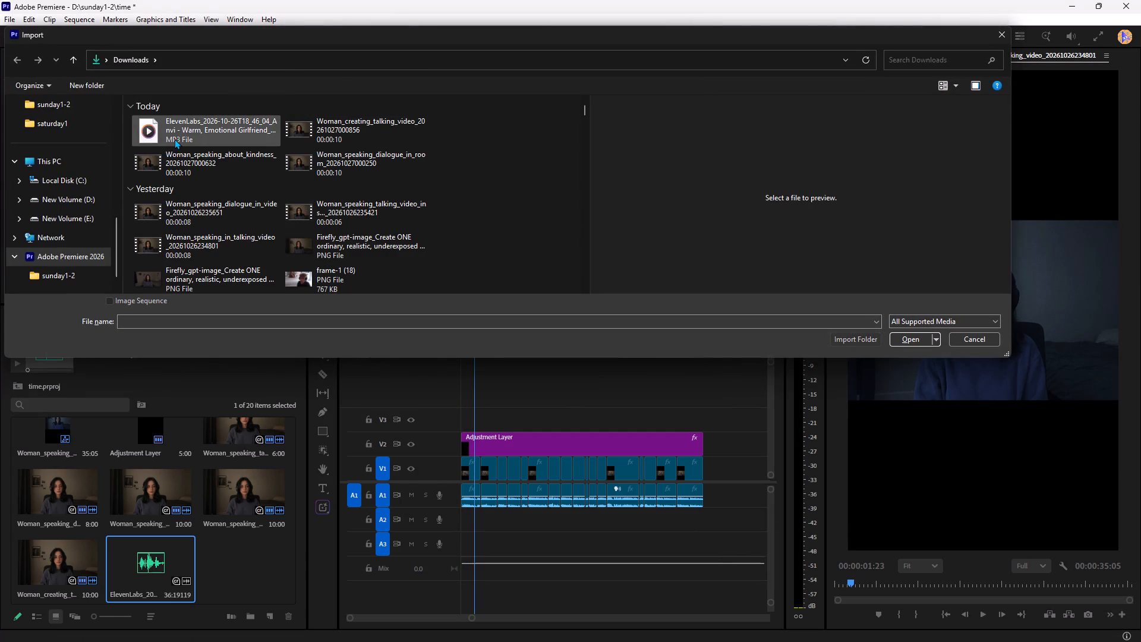
key("Return")
left_click_drag(249, 571, 405, 552)
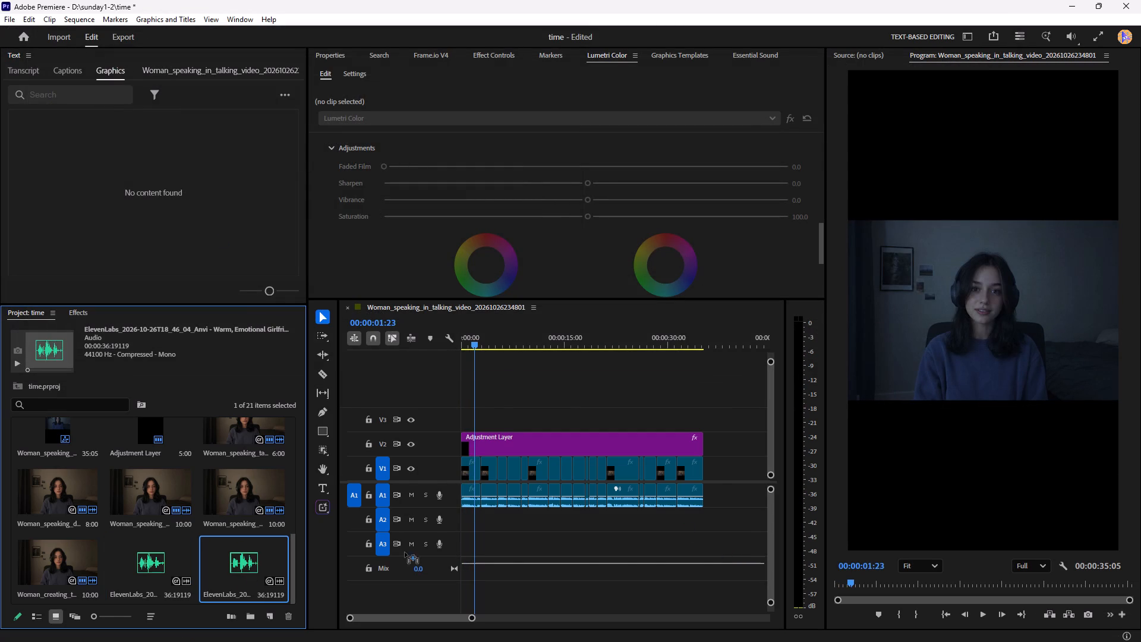
left_click_drag(405, 552, 456, 538)
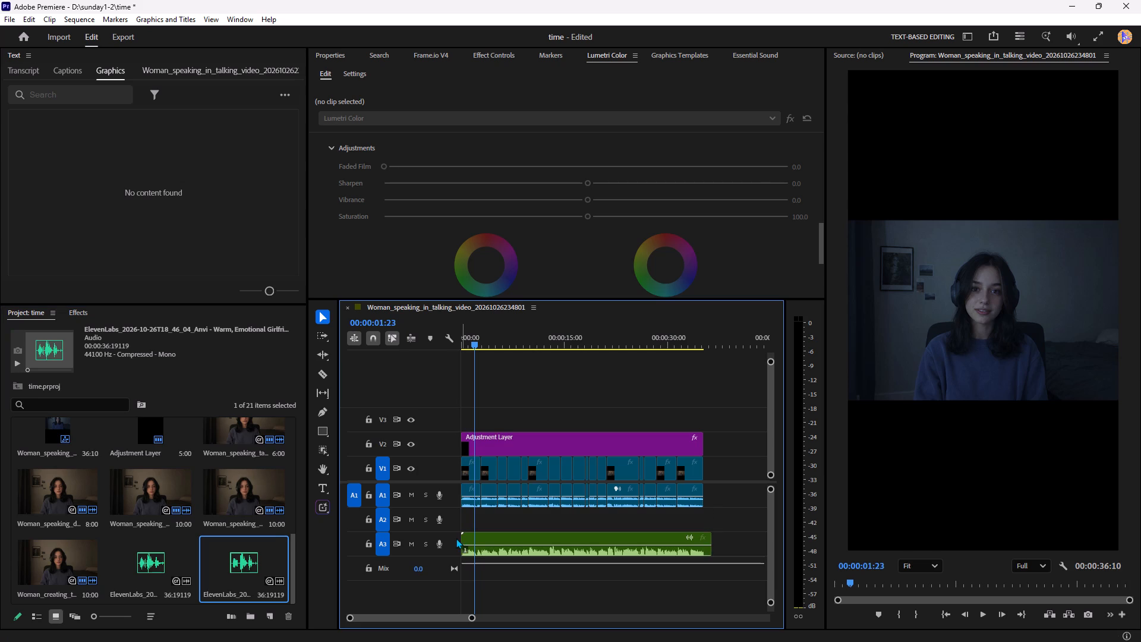
Unlink the dialogue clips on V1 from their audio and delete all the original audio on track A1.
key("space")
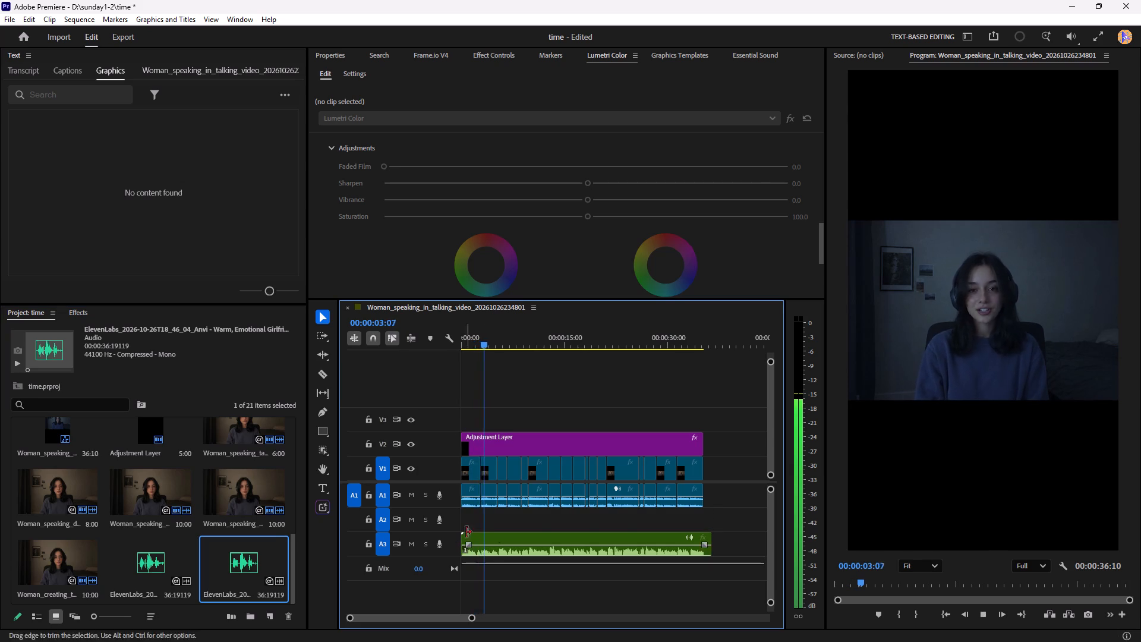
left_click_drag(718, 508, 453, 472)
key("ctrl+l")
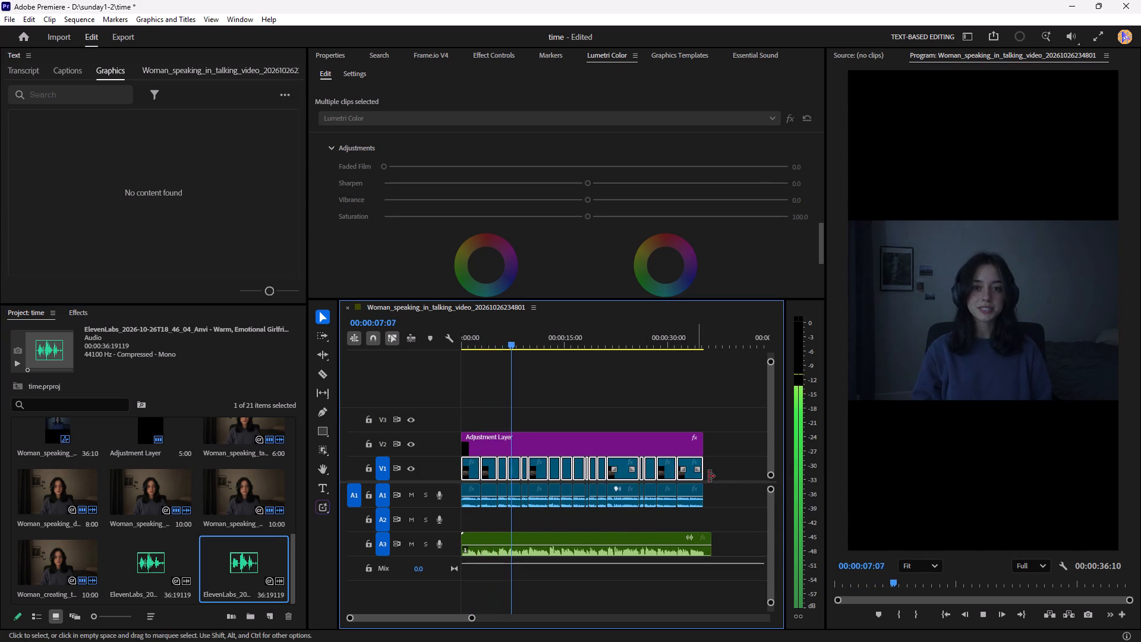
left_click_drag(724, 497, 467, 503)
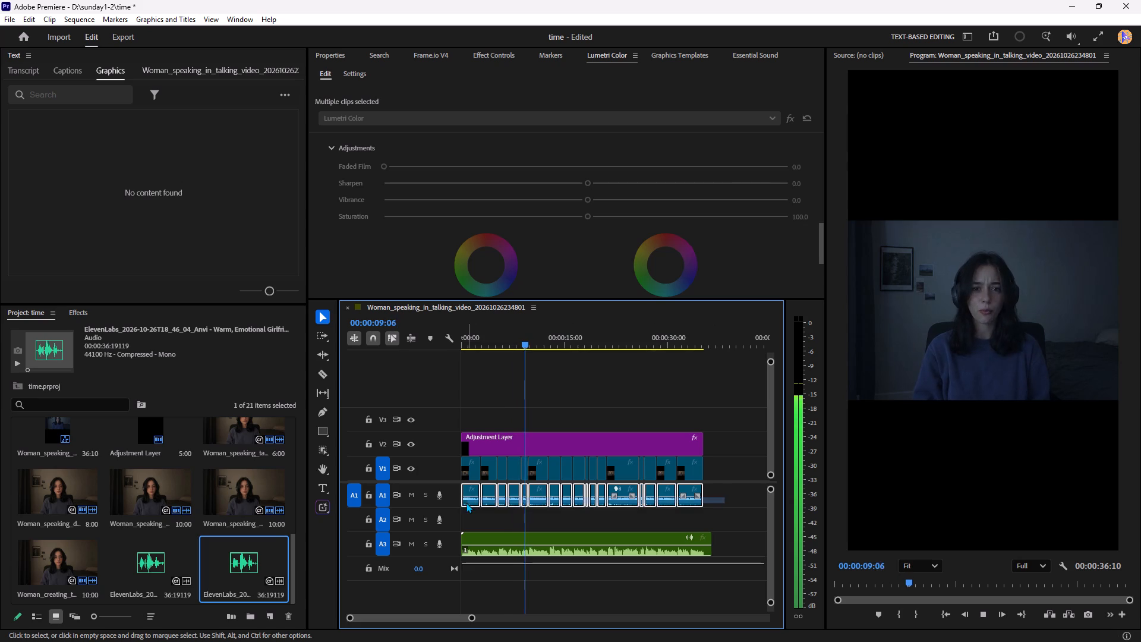
key("Delete")
key("space")
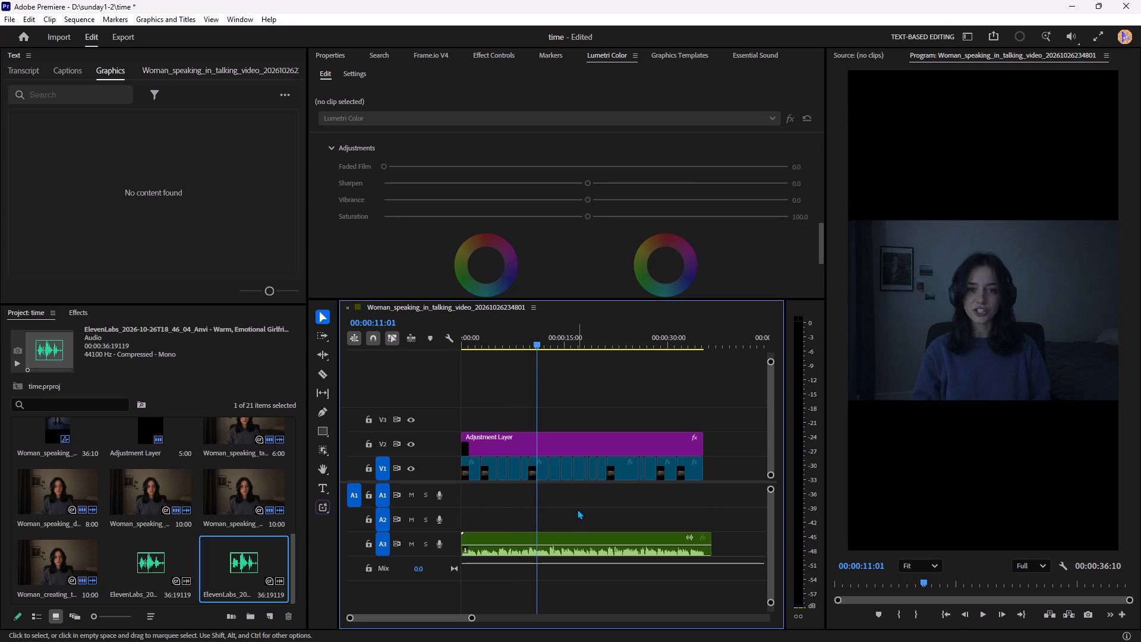
Play the sequence to check the converted voice against the picture, with the system volume at 26, and return to the start.
key("space")
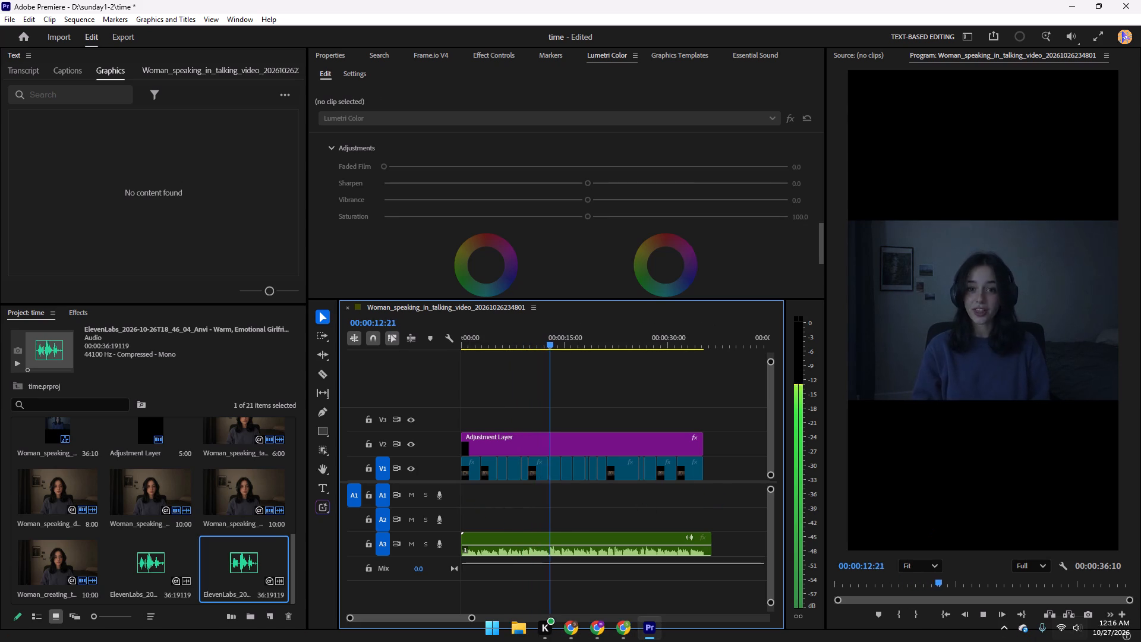
left_click(1085, 627)
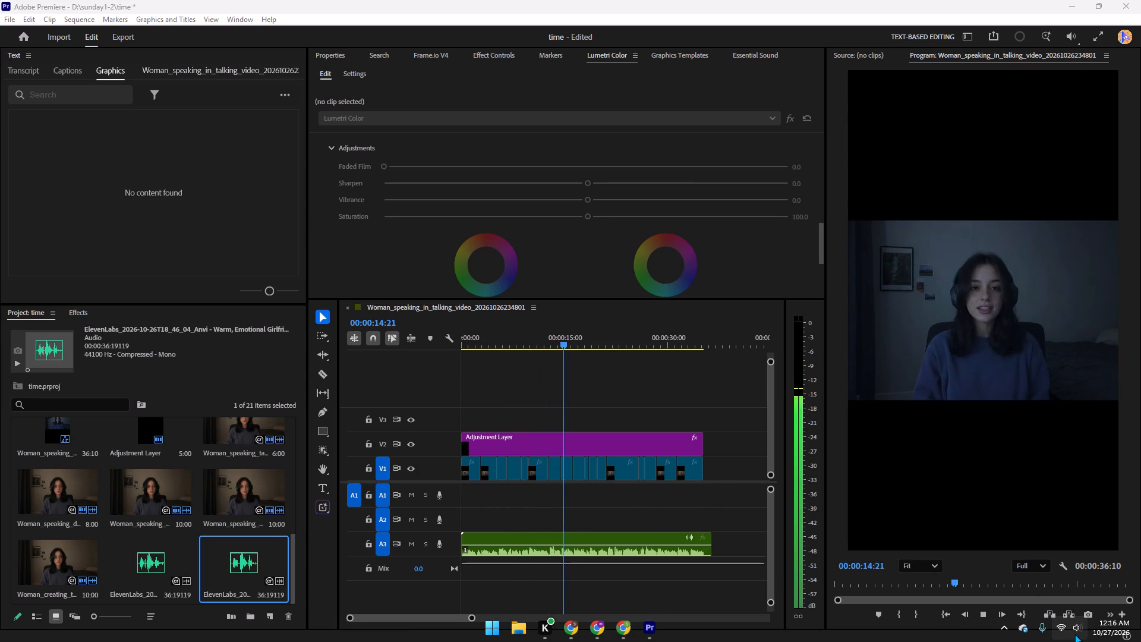
left_click(1075, 634)
left_click(994, 555)
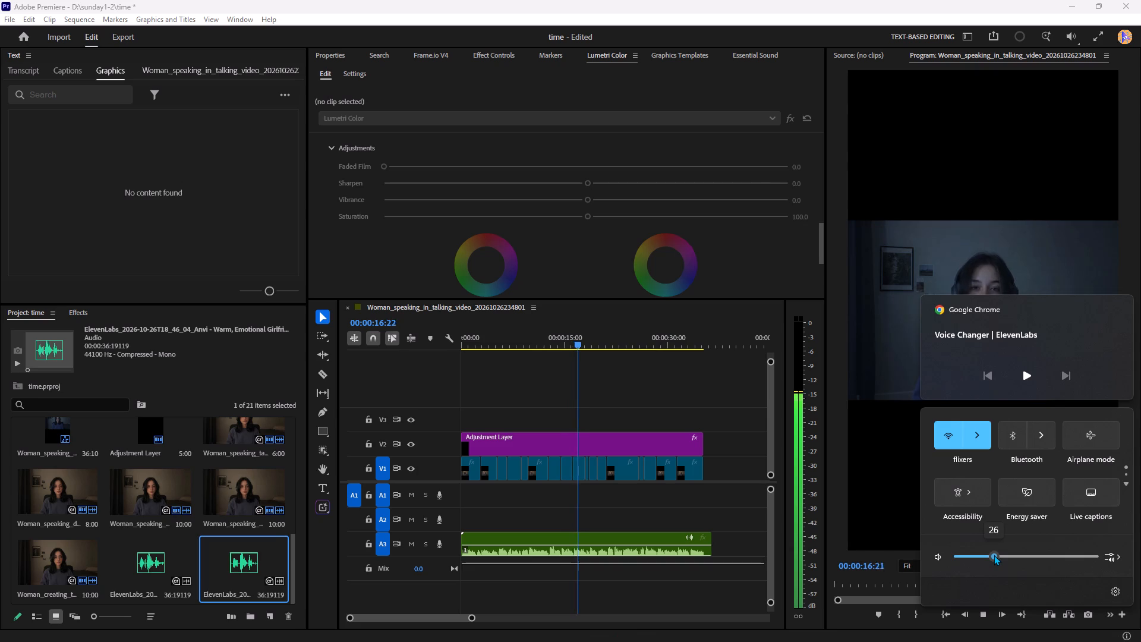
left_click(724, 570)
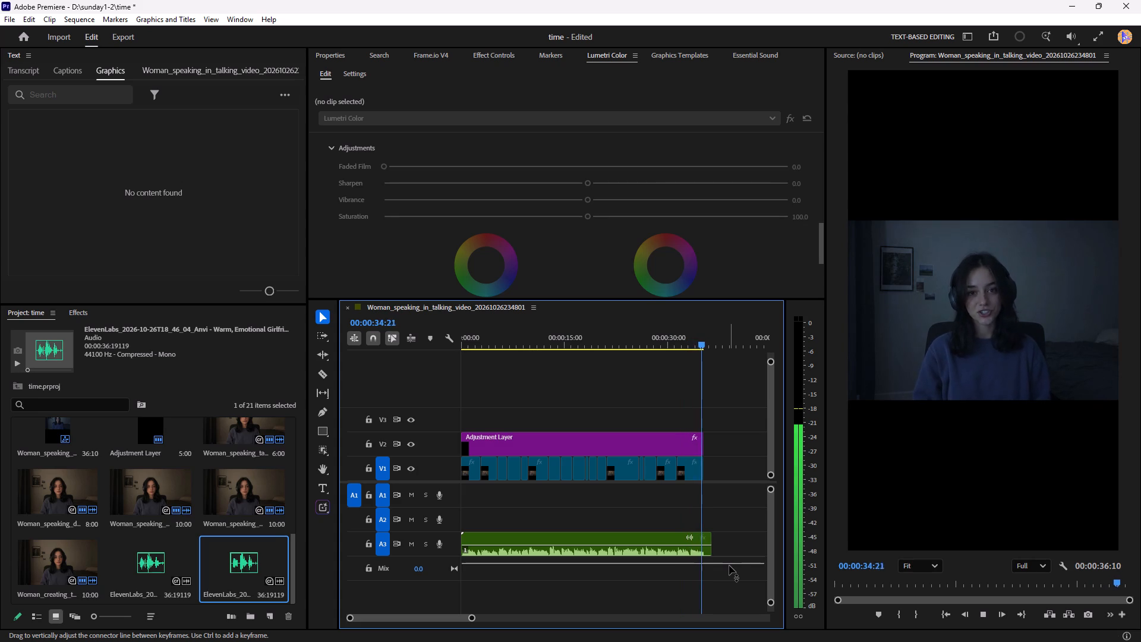
left_click_drag(513, 342, 424, 348)
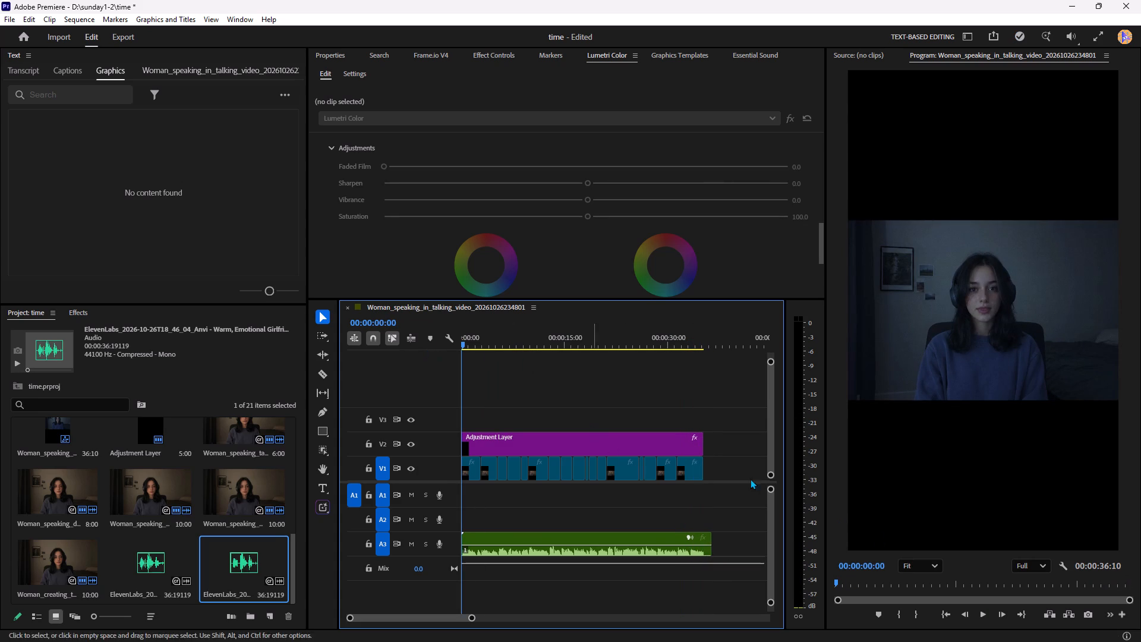
left_click(980, 614)
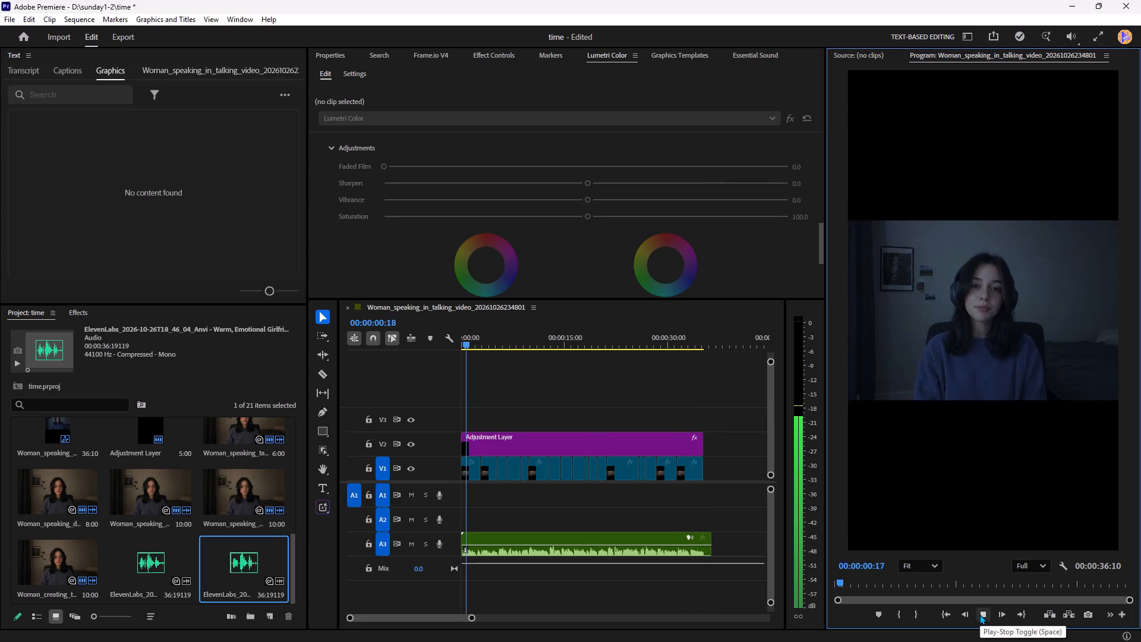
left_click_drag(851, 584, 806, 587)
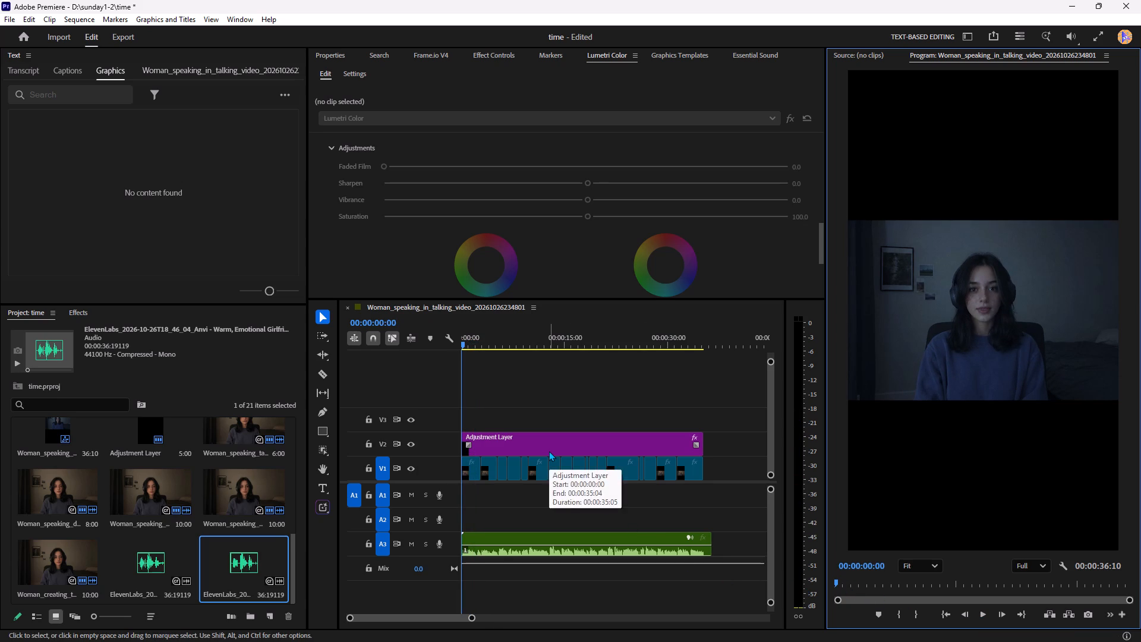
Create captions from the transcript with a single-line layout, a maximum of 20 characters and a minimum duration of 2 seconds.
left_click(69, 70)
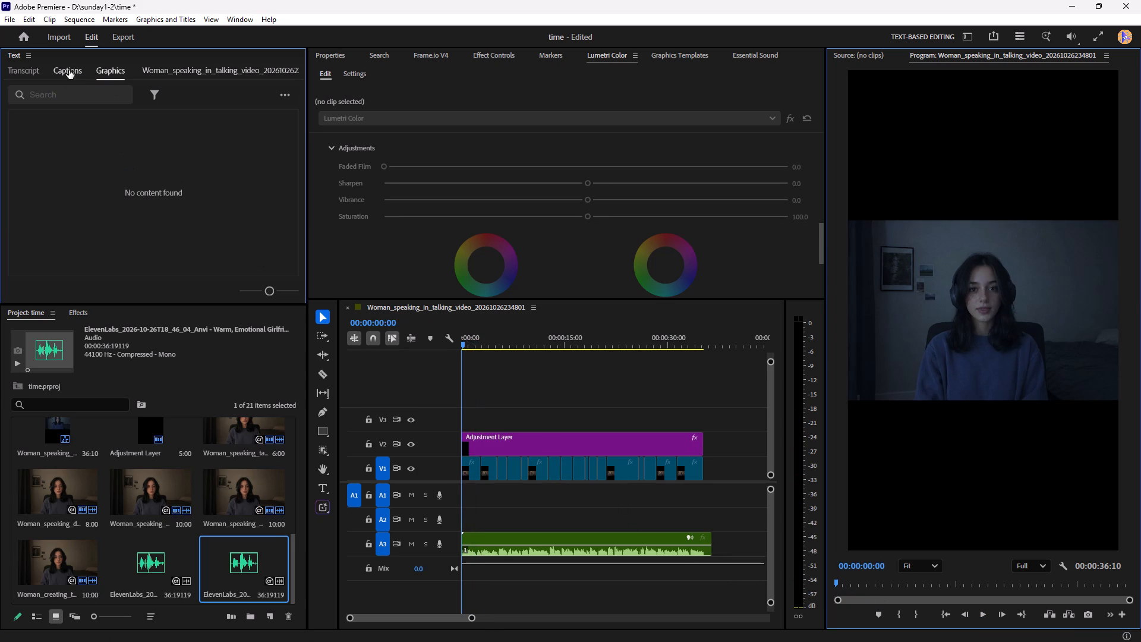
left_click(161, 195)
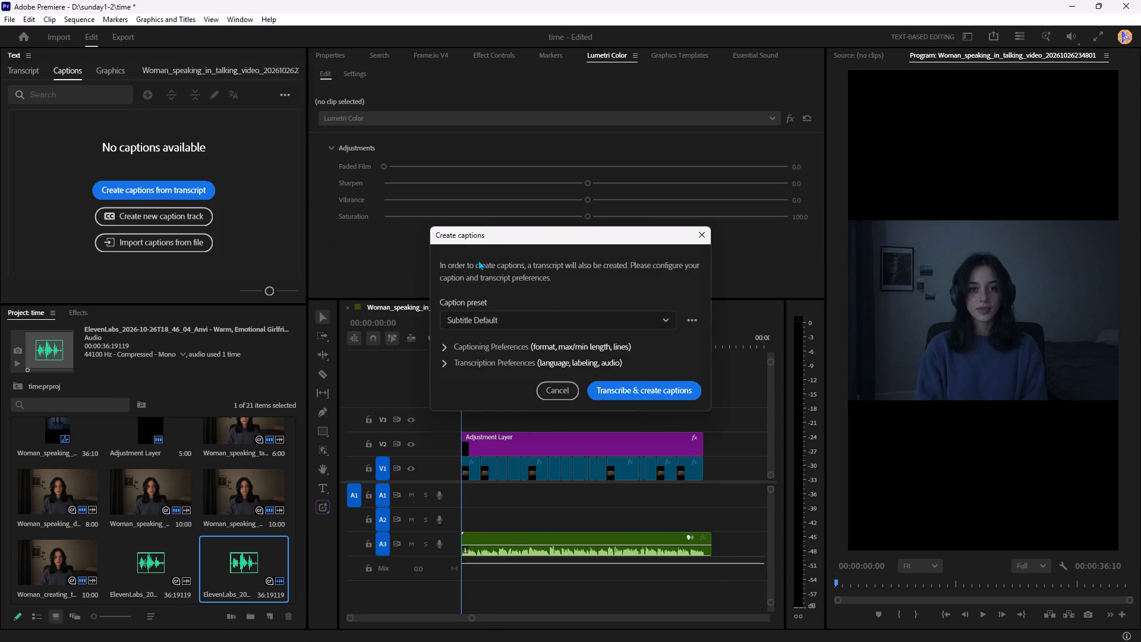
left_click_drag(503, 234, 508, 144)
left_click(510, 259)
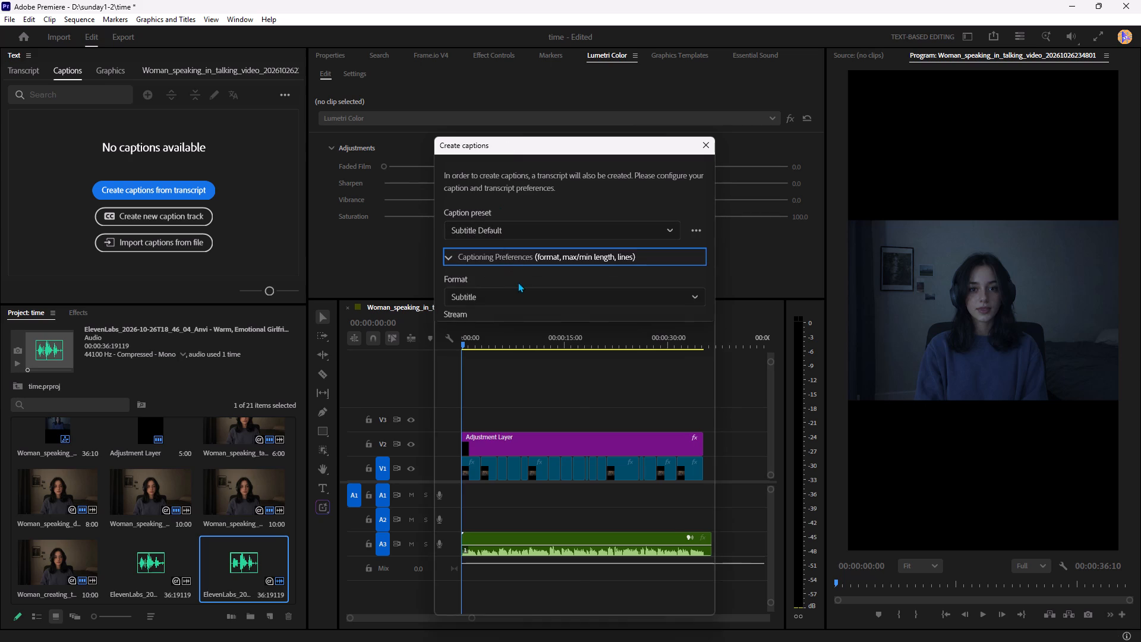
left_click(467, 413)
left_click_drag(663, 454, 659, 455)
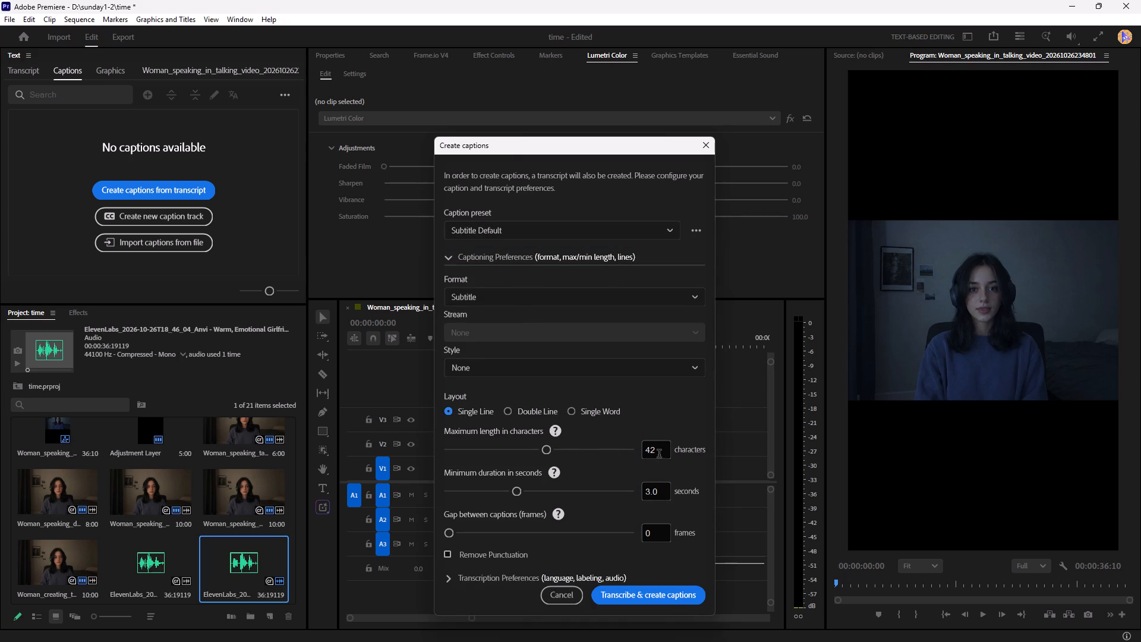
left_click_drag(659, 455, 602, 455)
type("20")
left_click(643, 411)
left_click_drag(657, 492, 554, 492)
key("2")
left_click(602, 418)
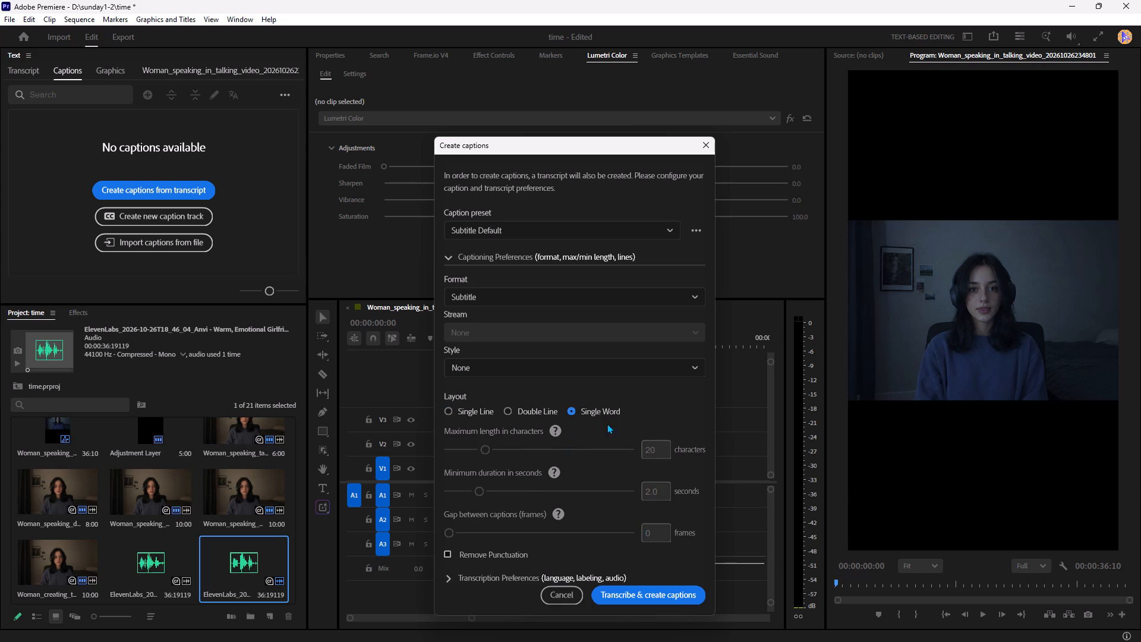
left_click(474, 409)
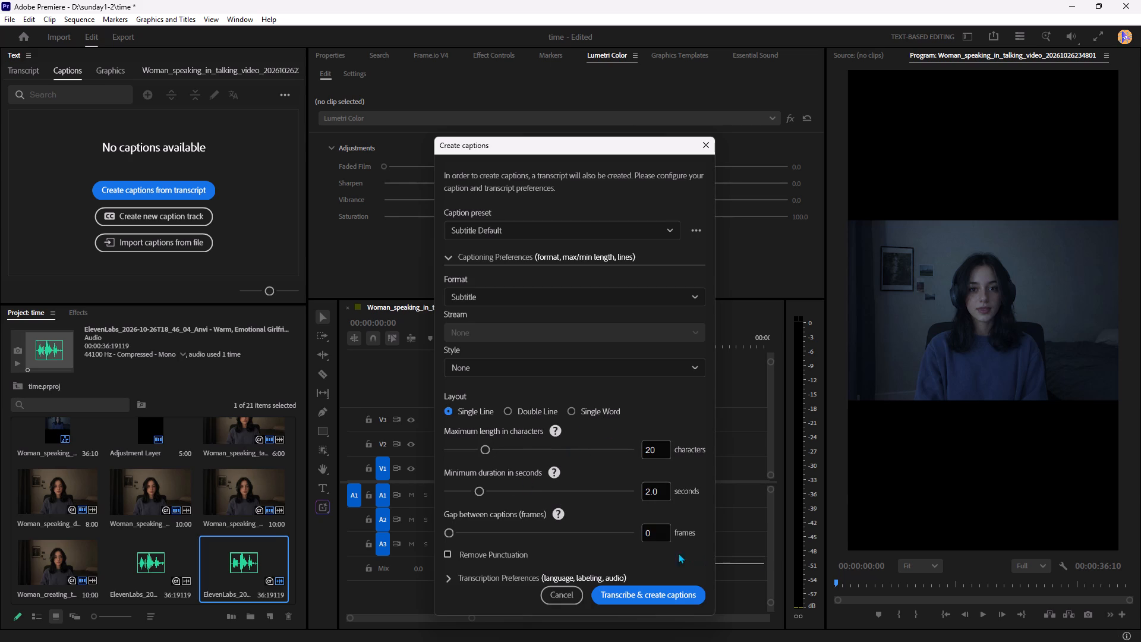
left_click(639, 597)
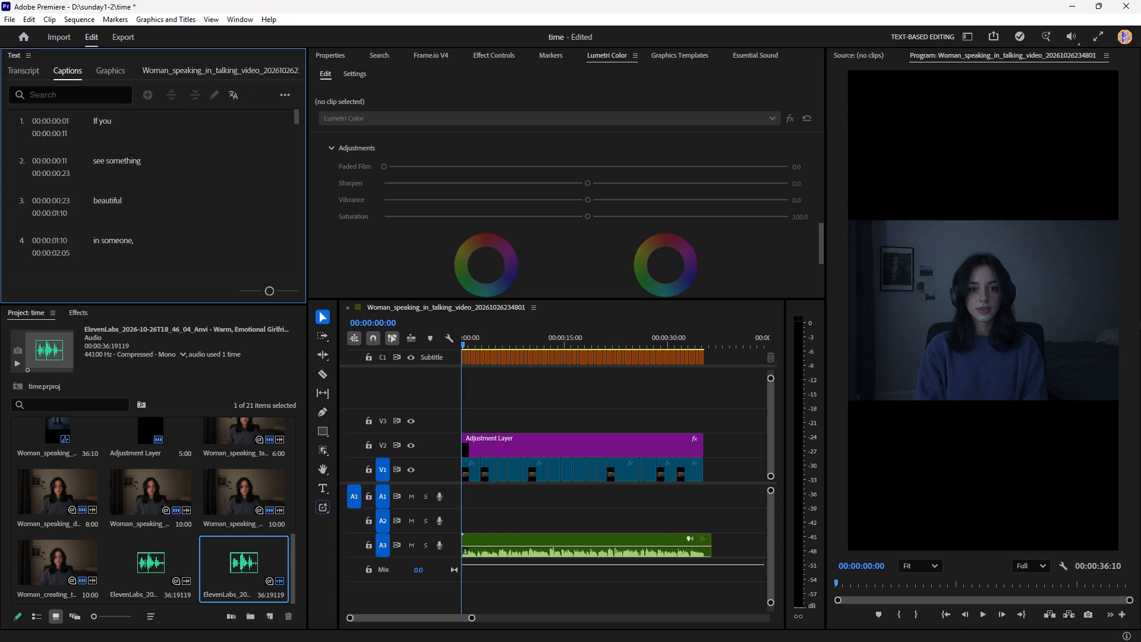
Look over the generated transcript and play the opening of the sequence to check the captions.
left_click(38, 68)
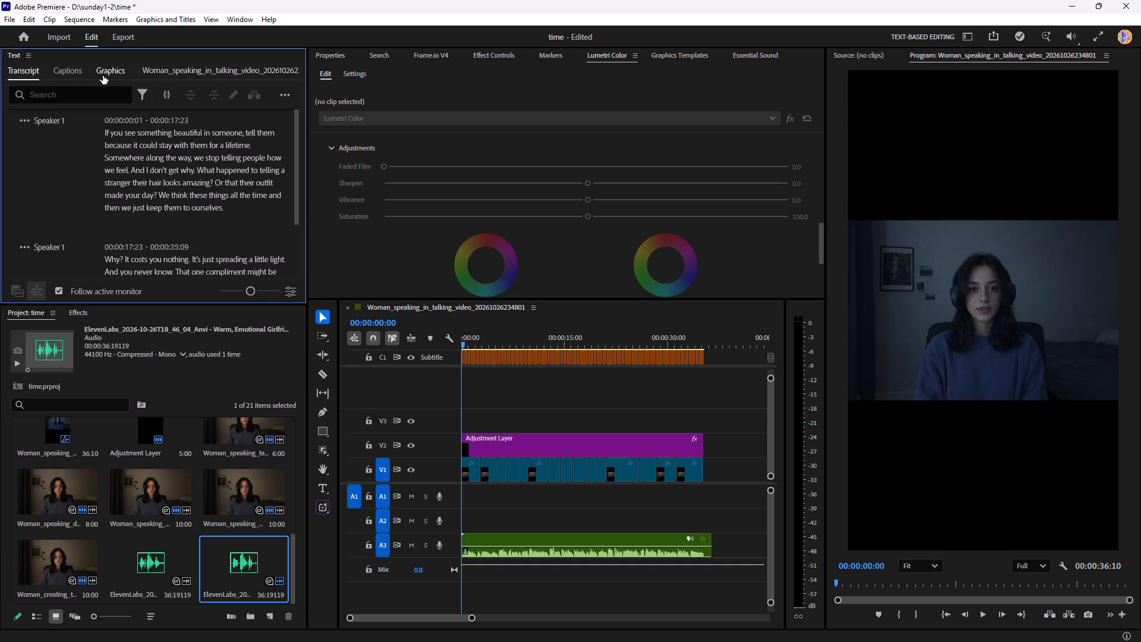
left_click(103, 75)
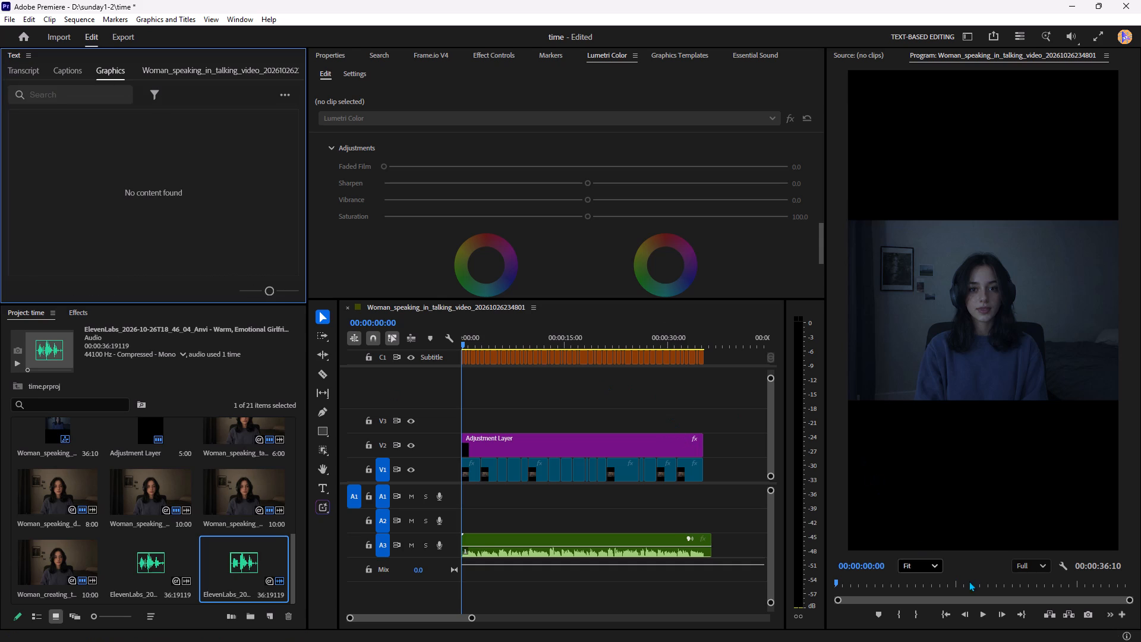
left_click(981, 612)
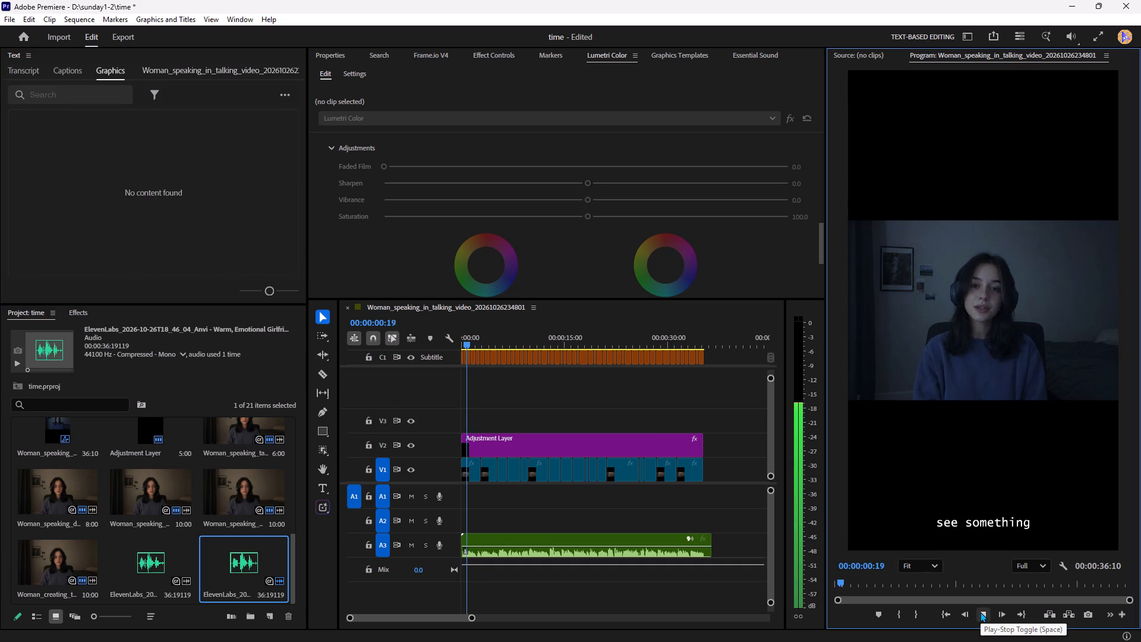
left_click(981, 612)
Select all captions on the subtitle track and set their font to Articulat CF, Extra Light Oblique, at size 35.
left_click_drag(717, 385, 382, 316)
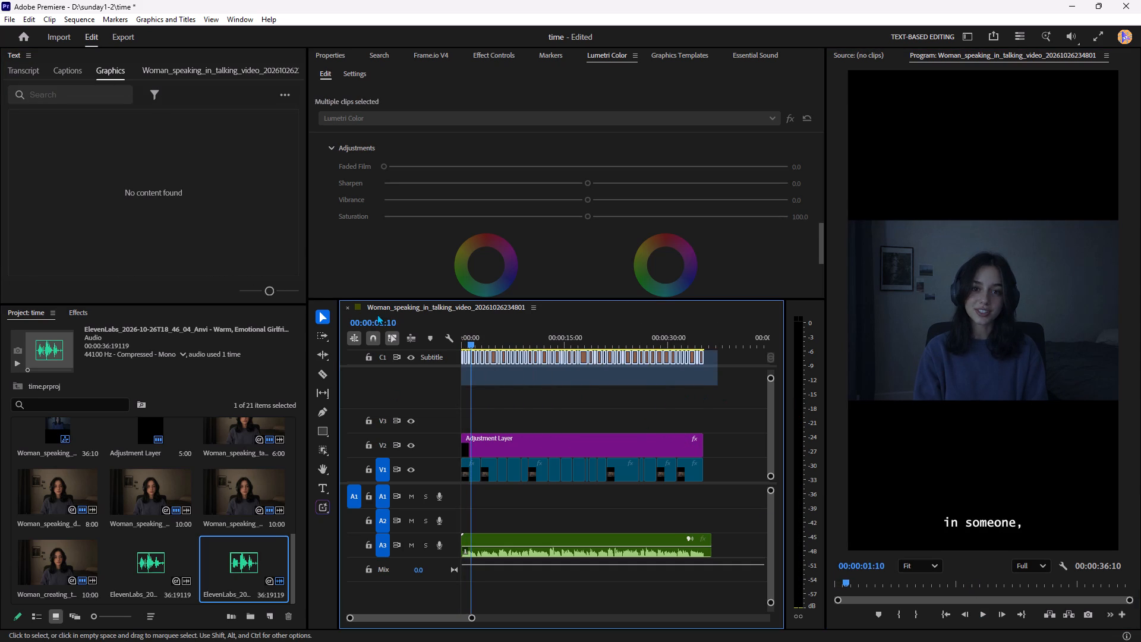
left_click(330, 55)
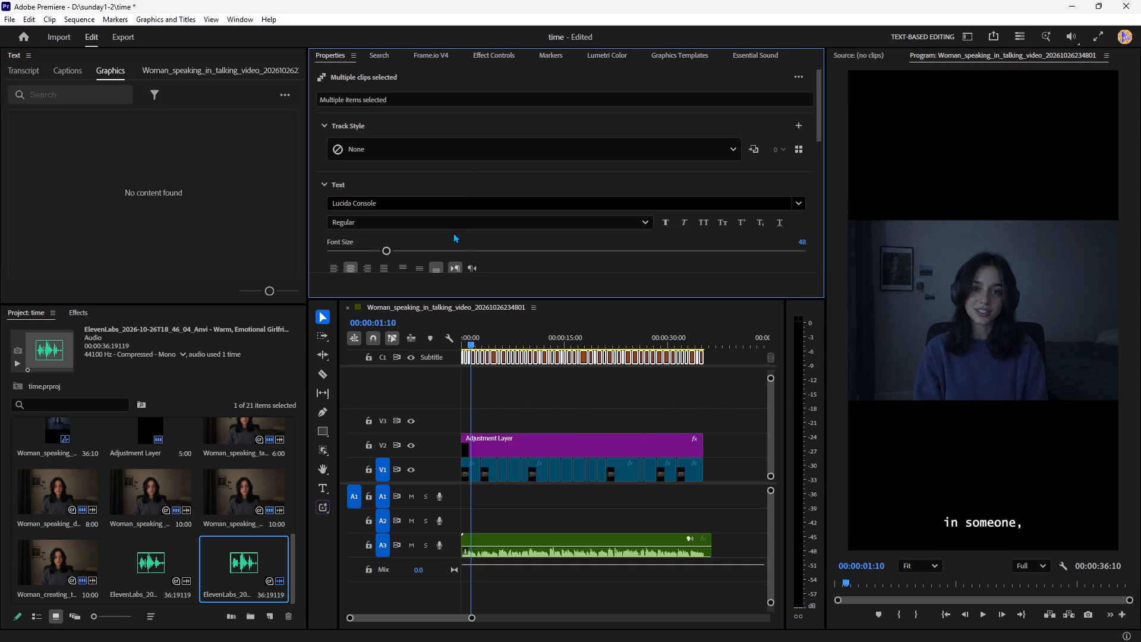
left_click(449, 206)
left_click_drag(551, 326, 541, 213)
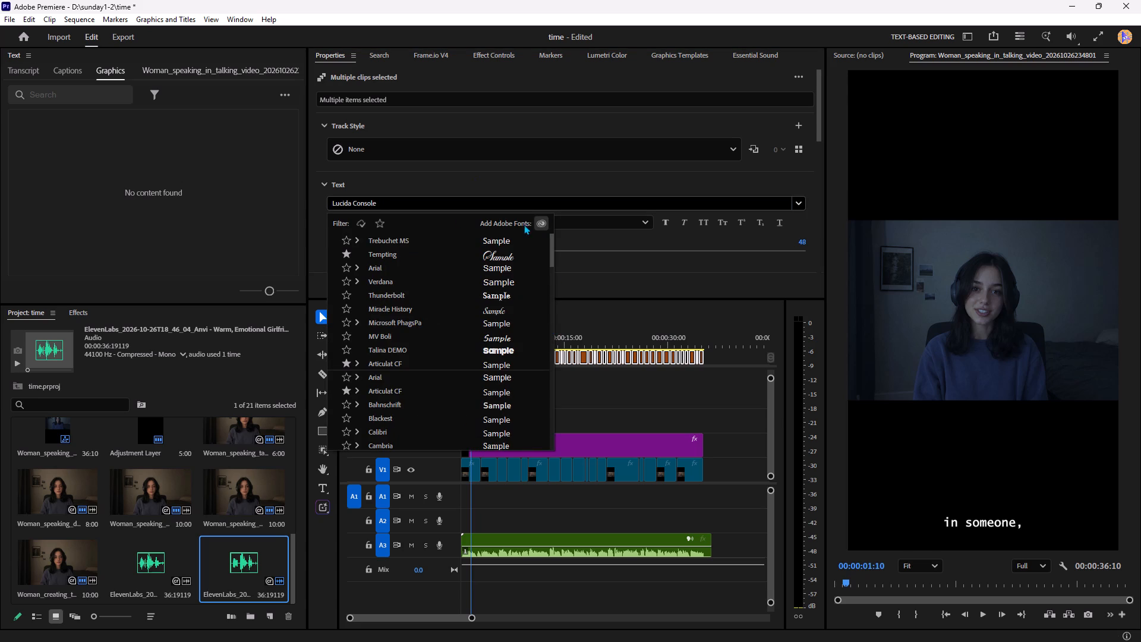
left_click(383, 362)
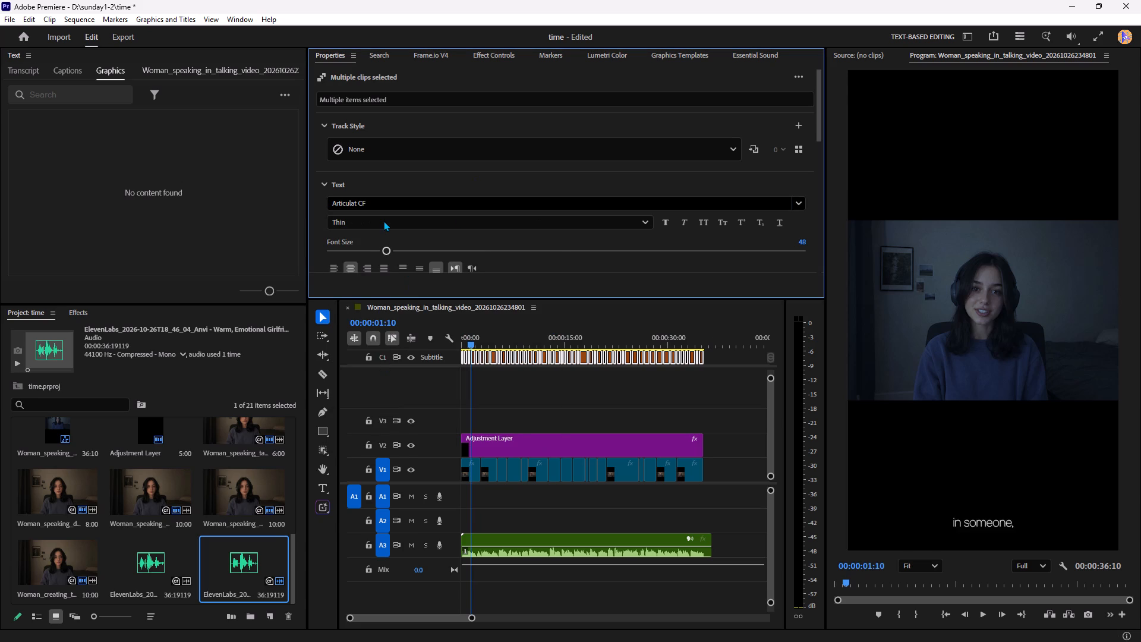
left_click(384, 221)
left_click(382, 283)
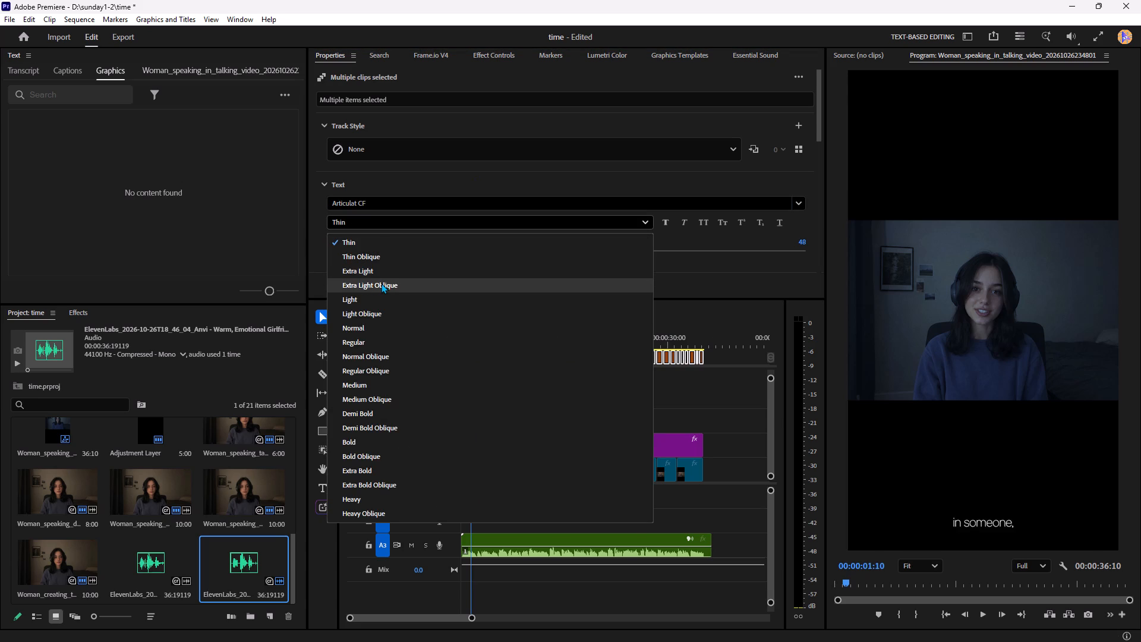
left_click(374, 222)
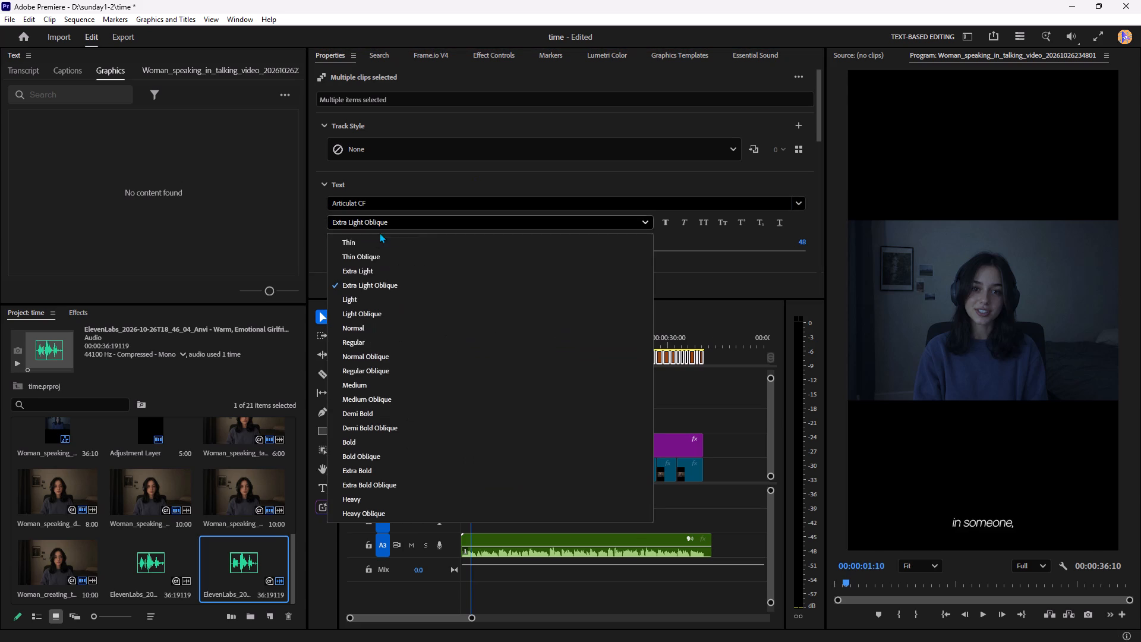
left_click(773, 240)
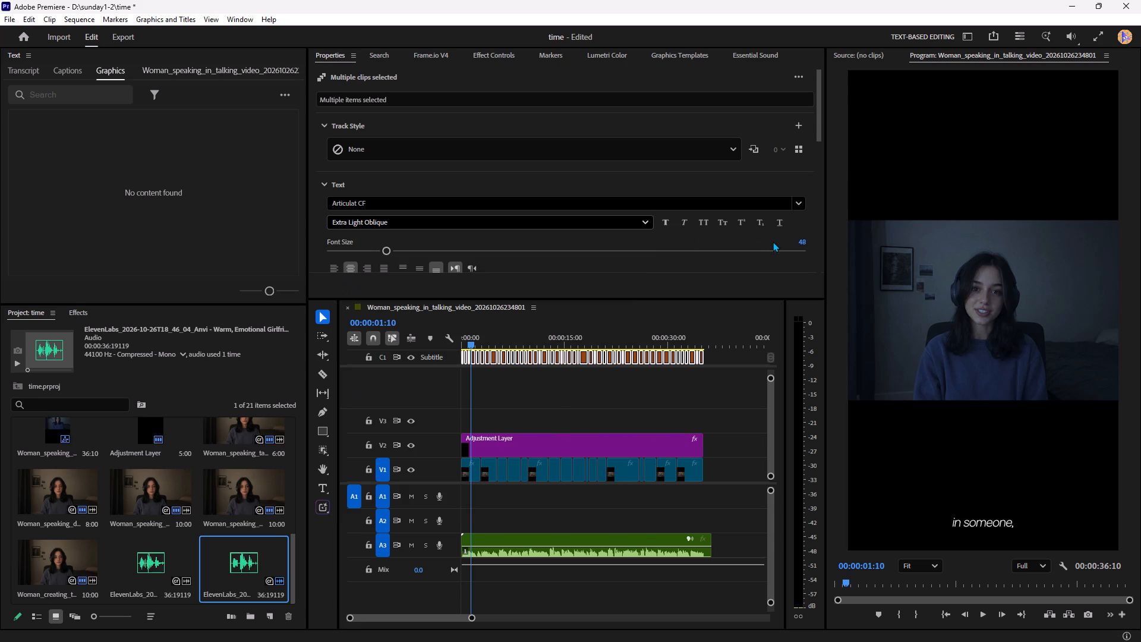
left_click_drag(387, 250, 367, 253)
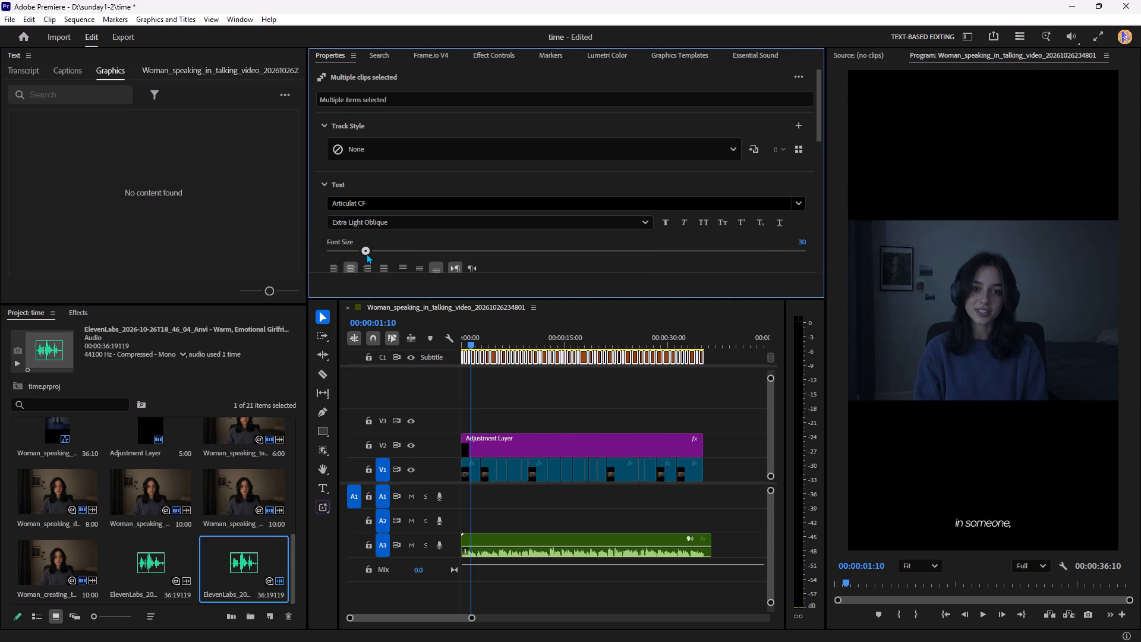
left_click_drag(367, 253, 377, 254)
left_click_drag(377, 254, 374, 254)
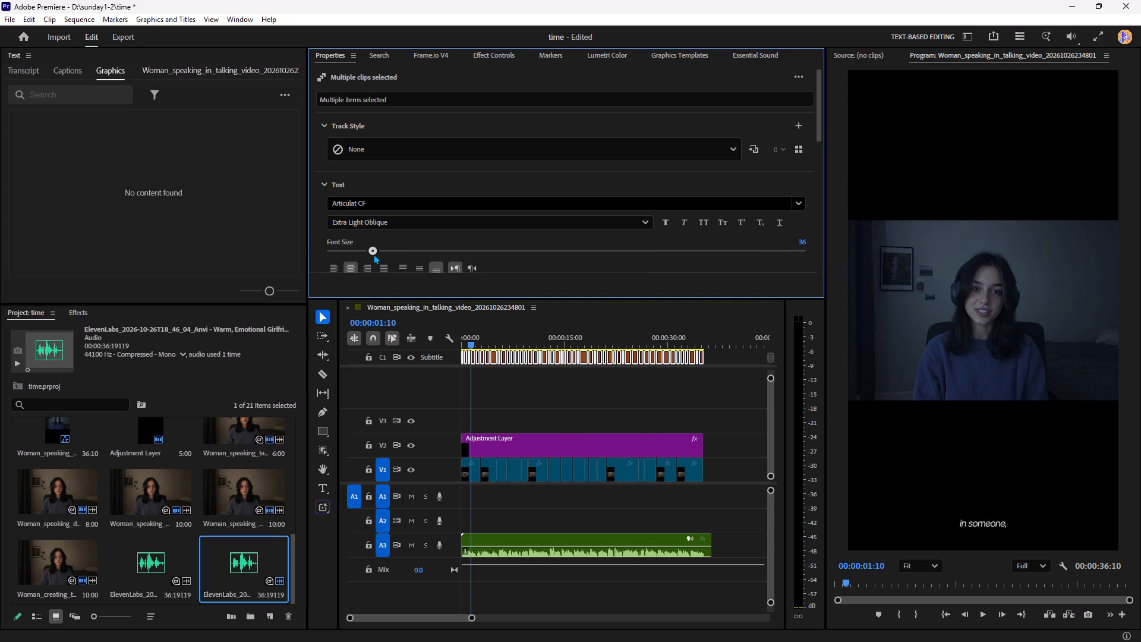
left_click_drag(374, 254, 373, 255)
Align the selected captions to the centre zone and set their vertical position offset to 123.
scroll(458, 268, "down", 8)
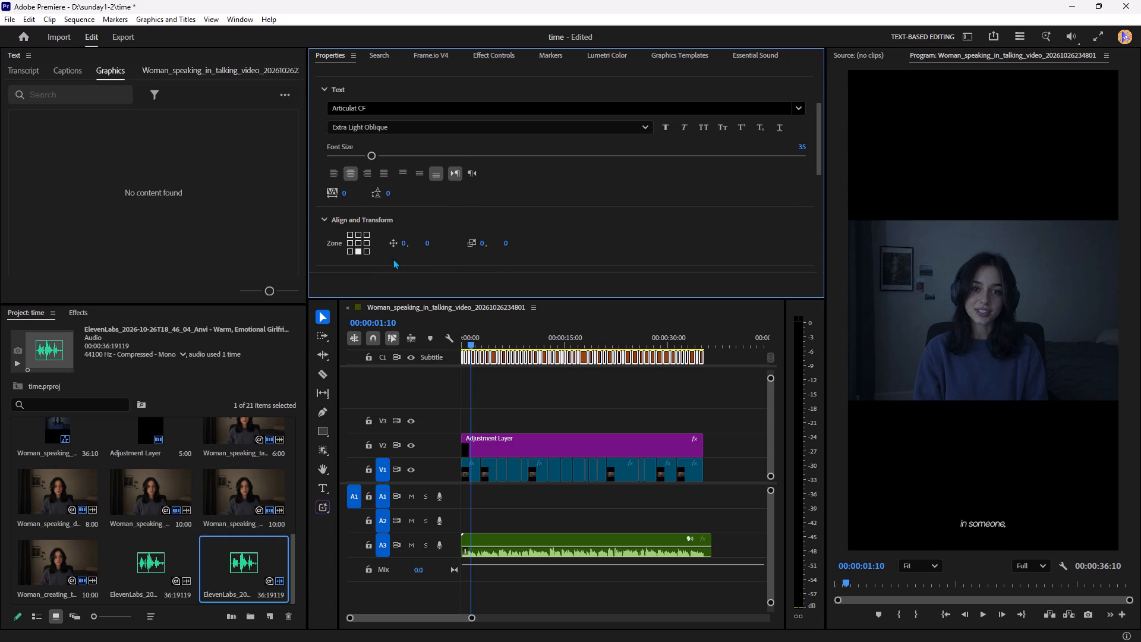
left_click(355, 243)
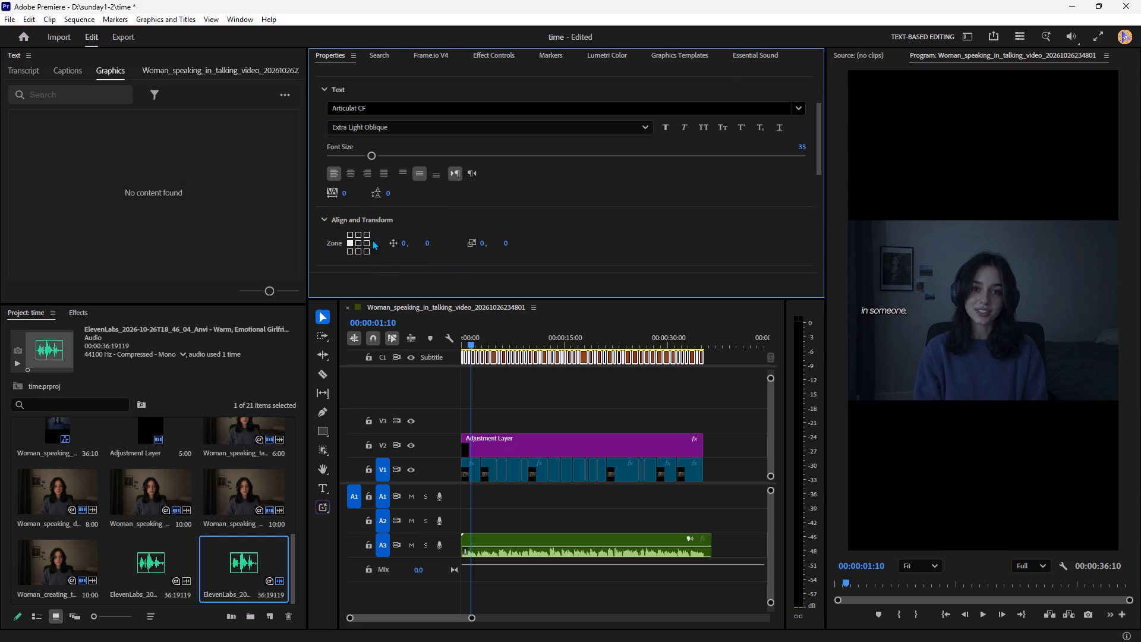
left_click(361, 242)
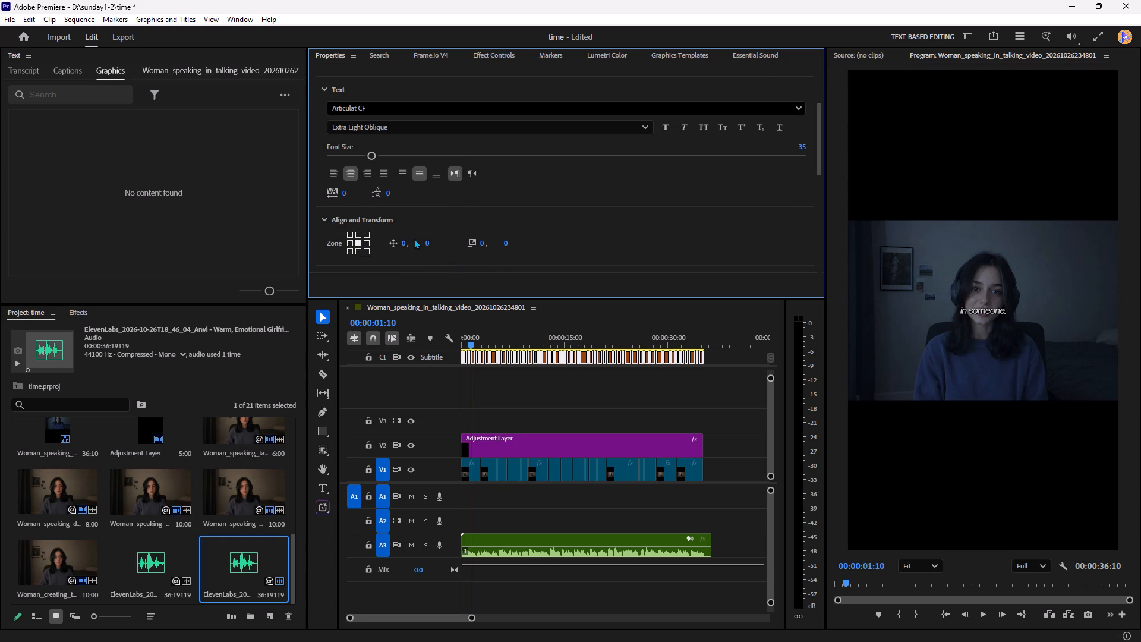
left_click_drag(428, 243, 459, 243)
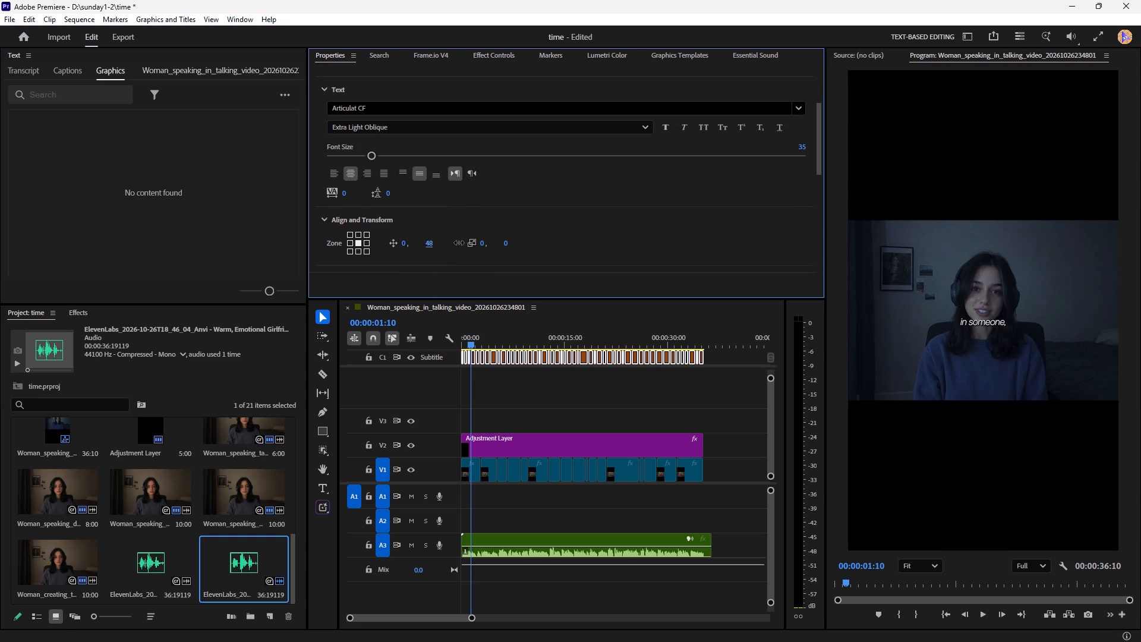
left_click_drag(459, 243, 503, 243)
scroll(456, 271, "down", 14)
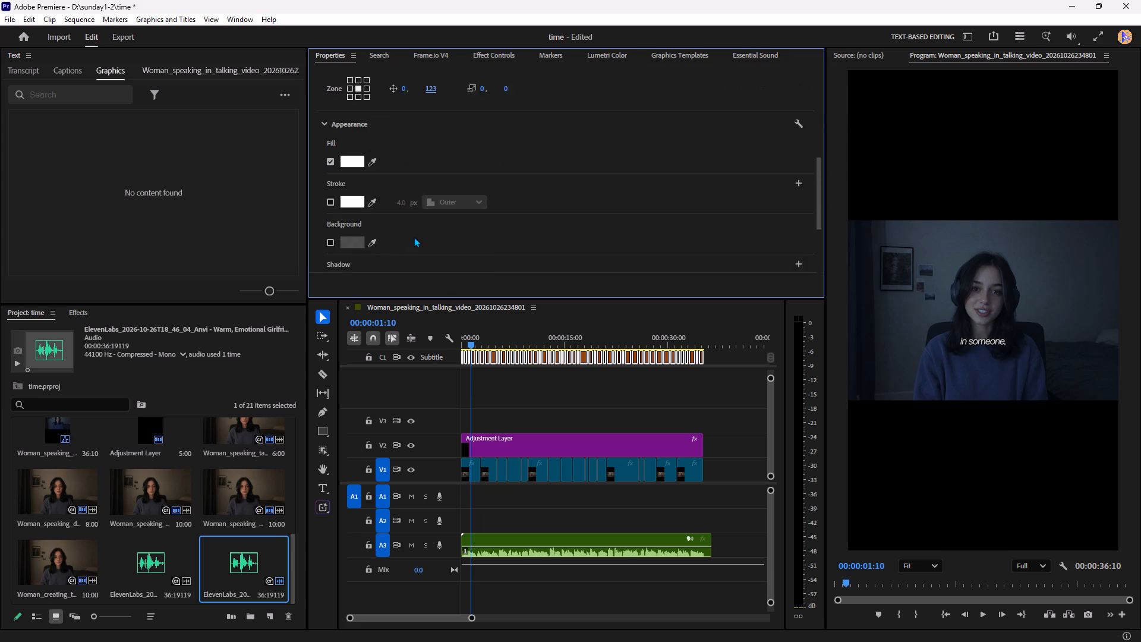
scroll(414, 237, "down", 2)
left_click(332, 247)
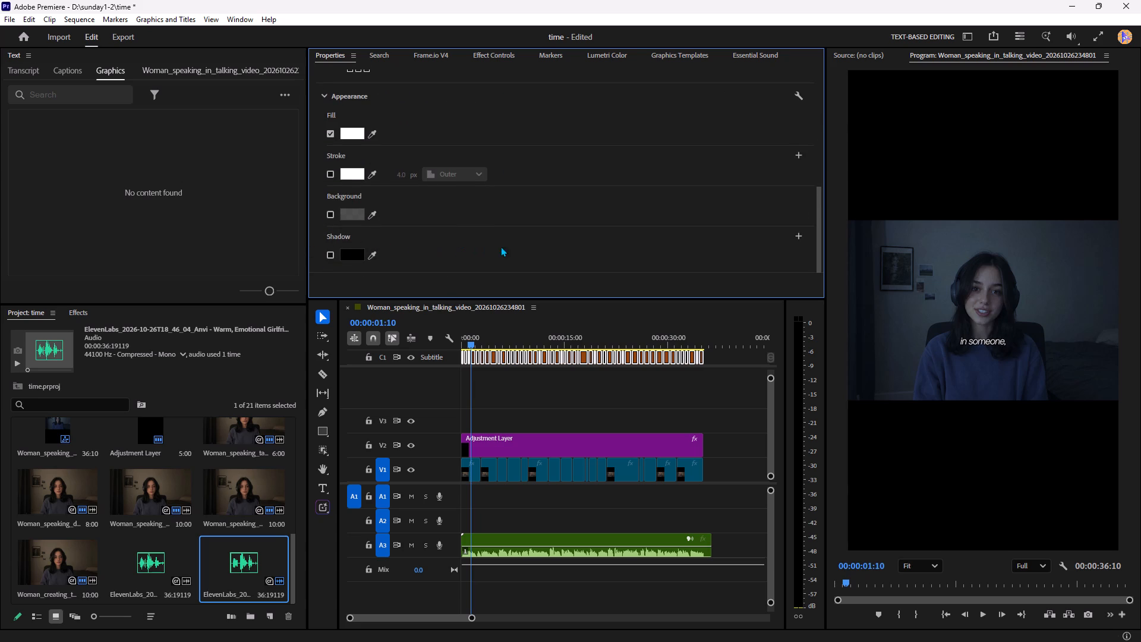
Play the sequence from 00:00:01:10 to check the restyled captions over the picture.
left_click(982, 616)
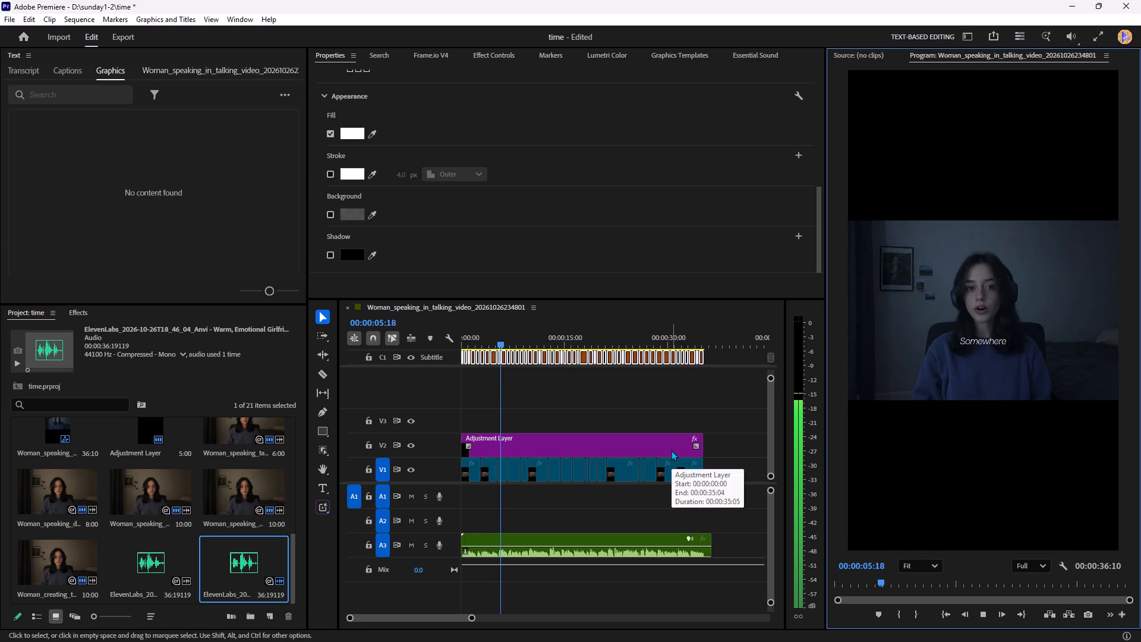
Apply All Caps to the selected captions and set their font size to 29.
scroll(486, 233, "up", 8)
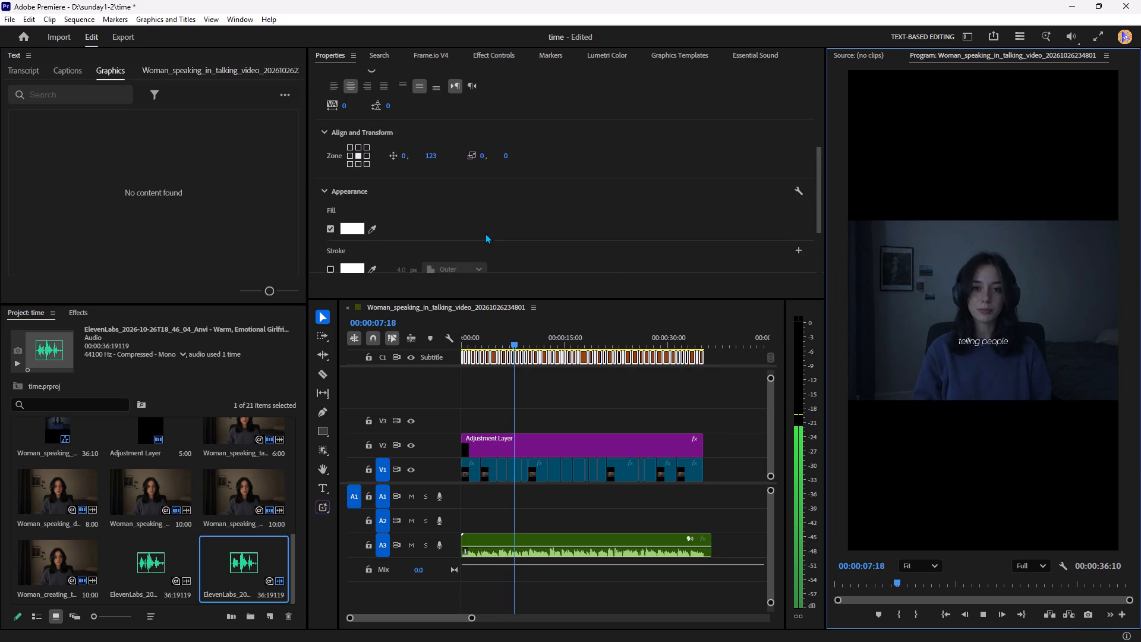
scroll(489, 227, "up", 3)
scroll(597, 209, "up", 3)
left_click(702, 108)
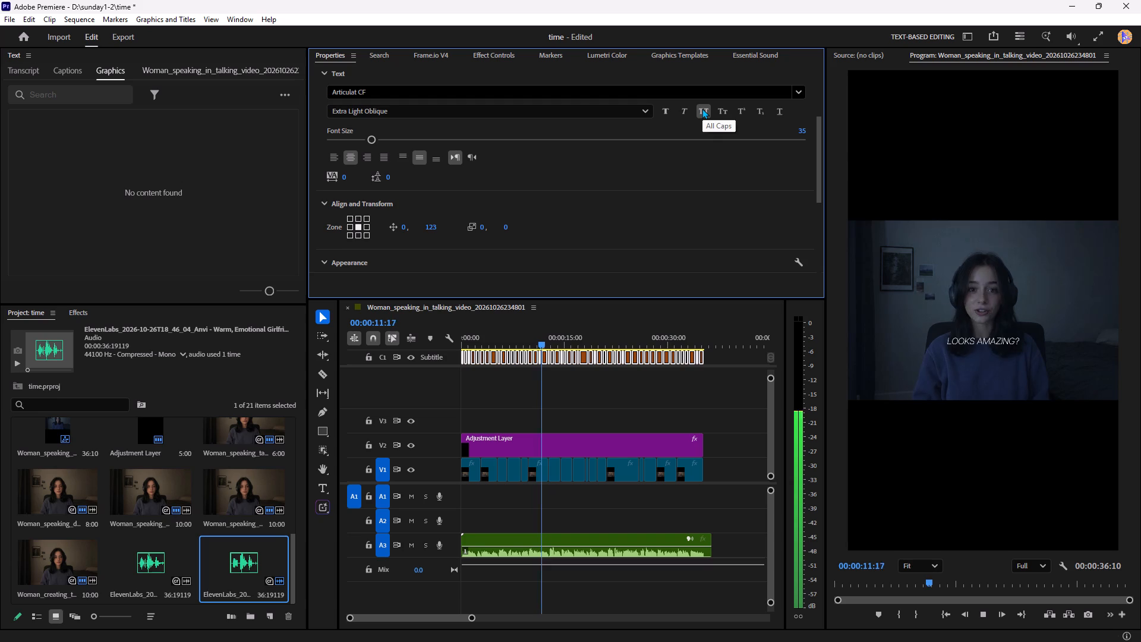
left_click_drag(370, 139, 363, 140)
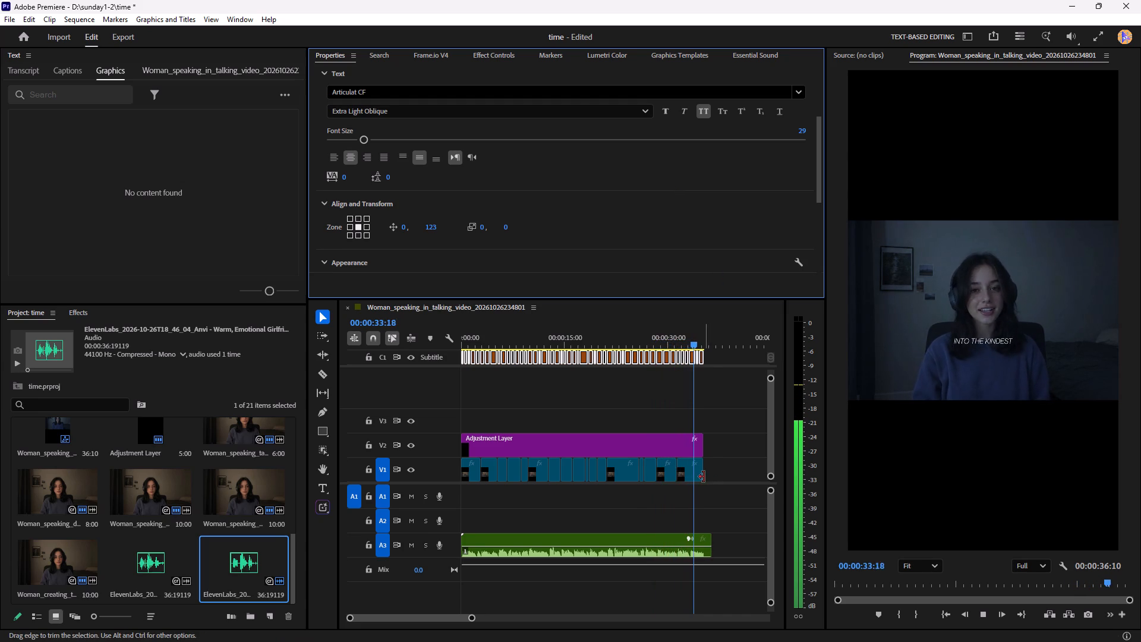
Add a short fade-out transition at the end of the last clip on V1.
left_click_drag(698, 472, 691, 473)
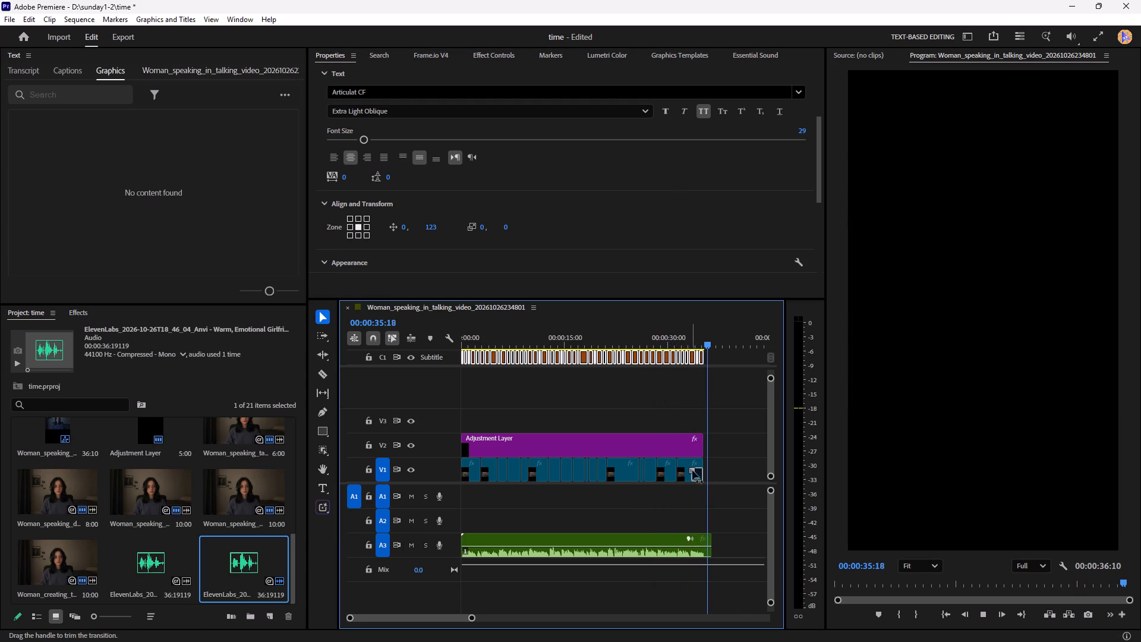
Play the end of the sequence from 00:00:33:05 to check the closing fade-out.
left_click(692, 344)
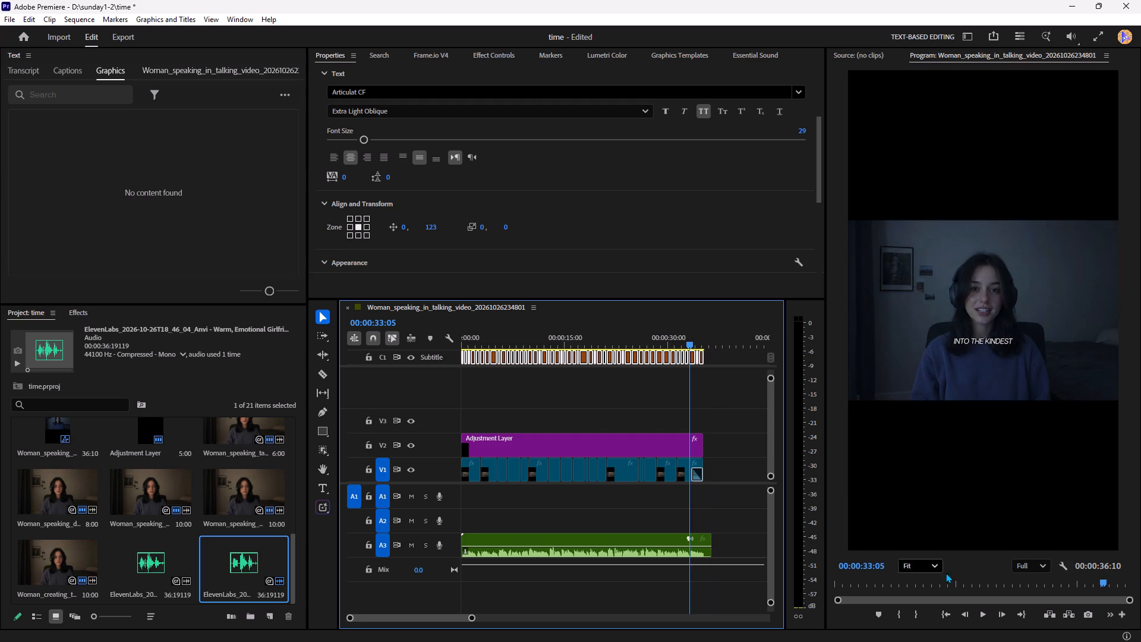
left_click(984, 615)
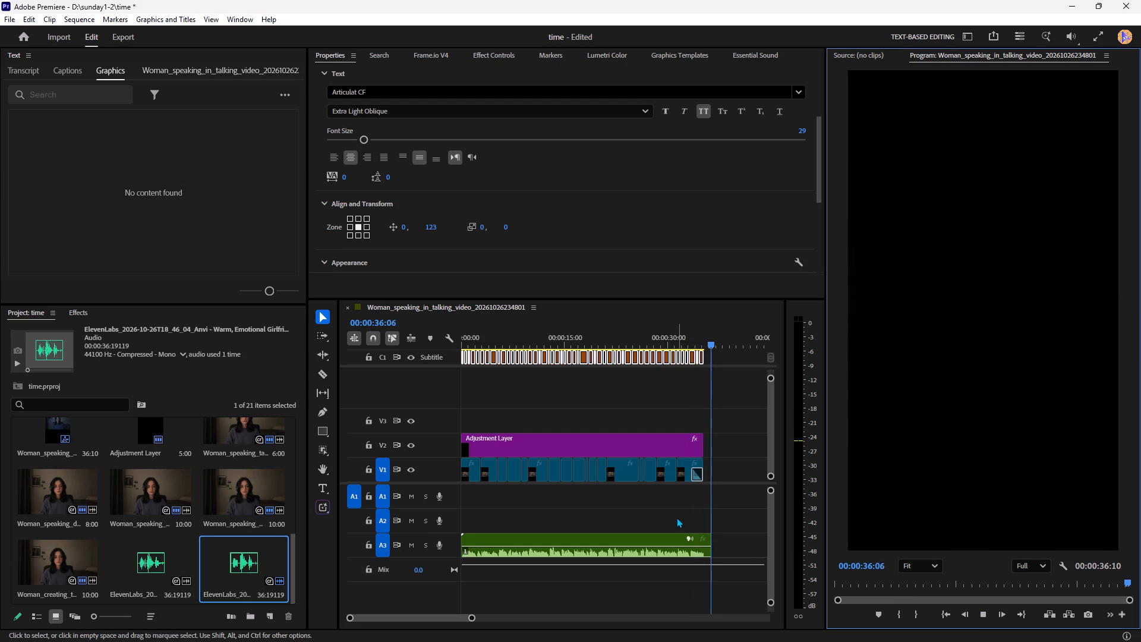
Trim the end of the ElevenLabs voice clip on A3 to a duration of 00:00:36:02.
left_click(716, 537)
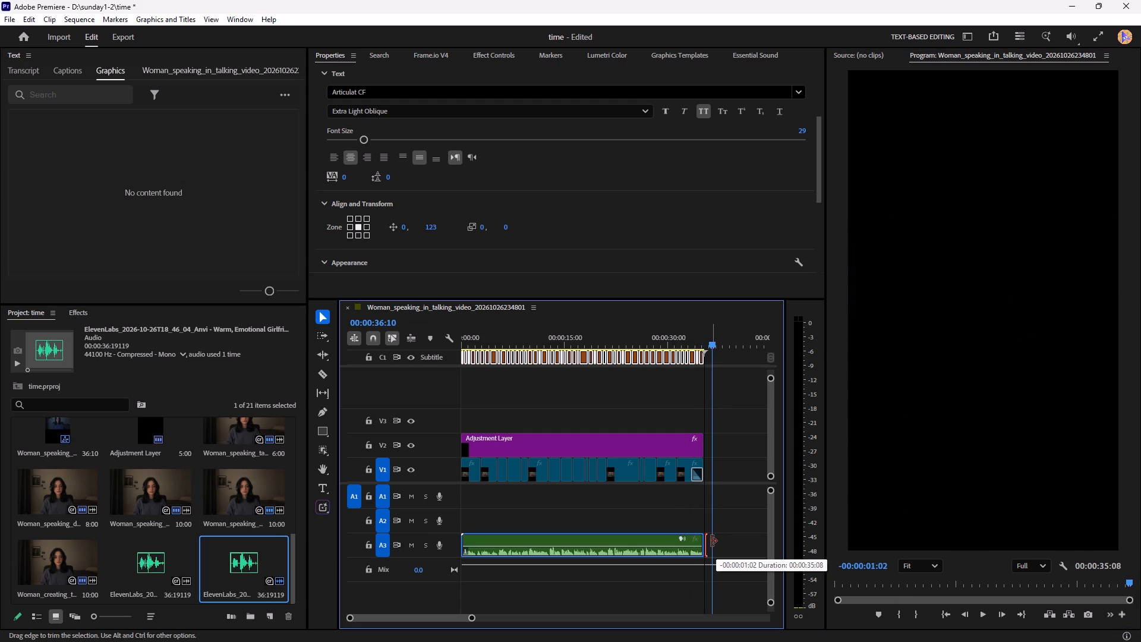
left_click(679, 346)
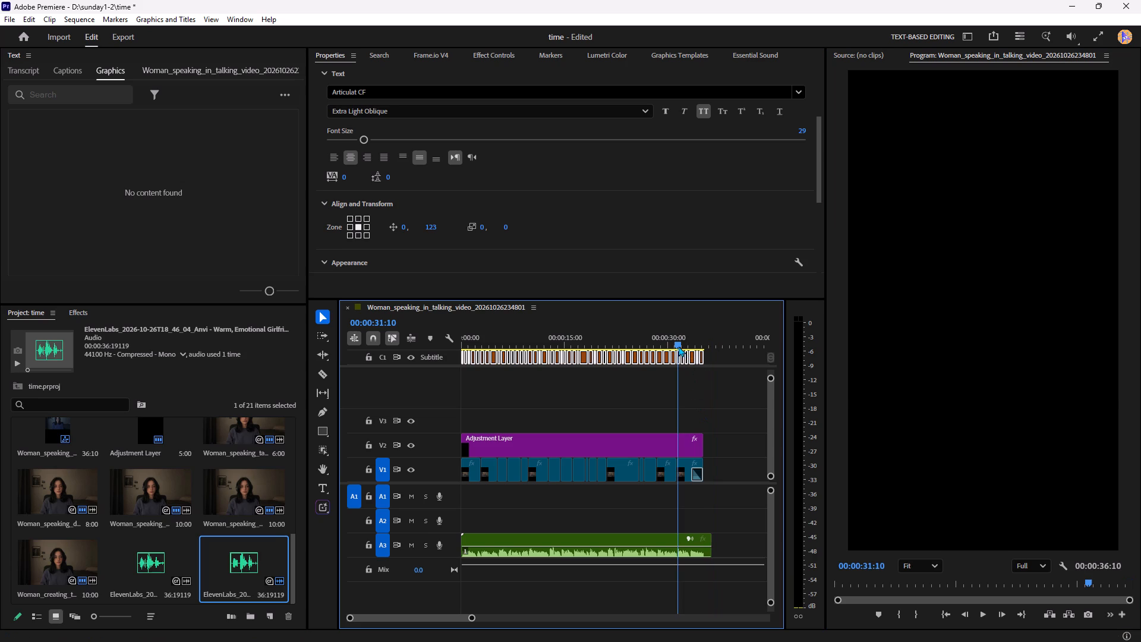
left_click(704, 541)
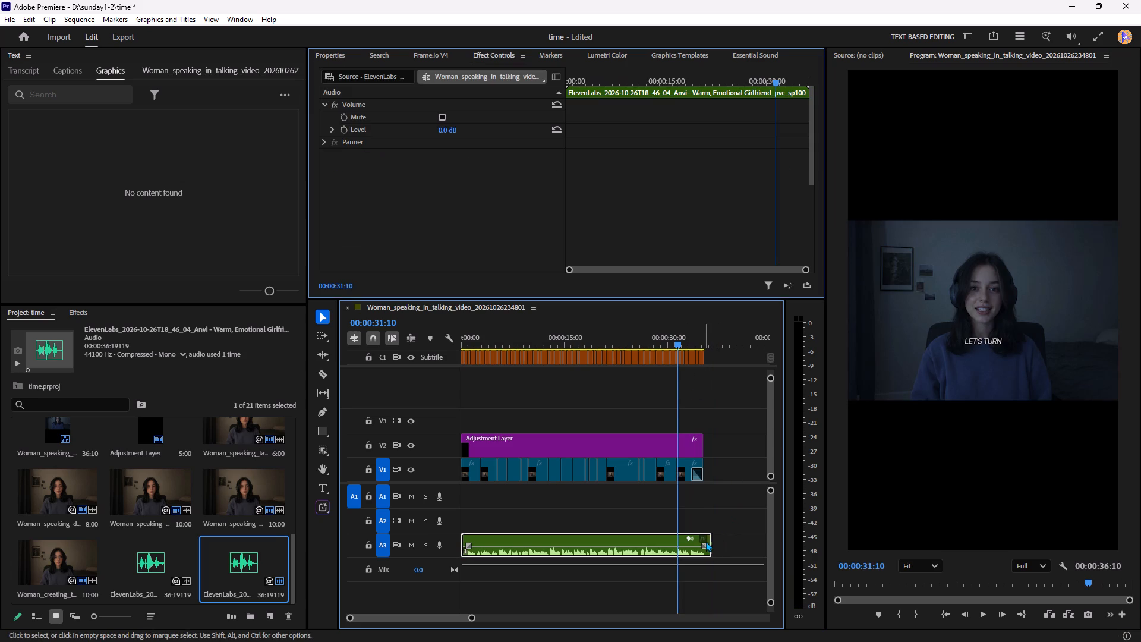
left_click(711, 540)
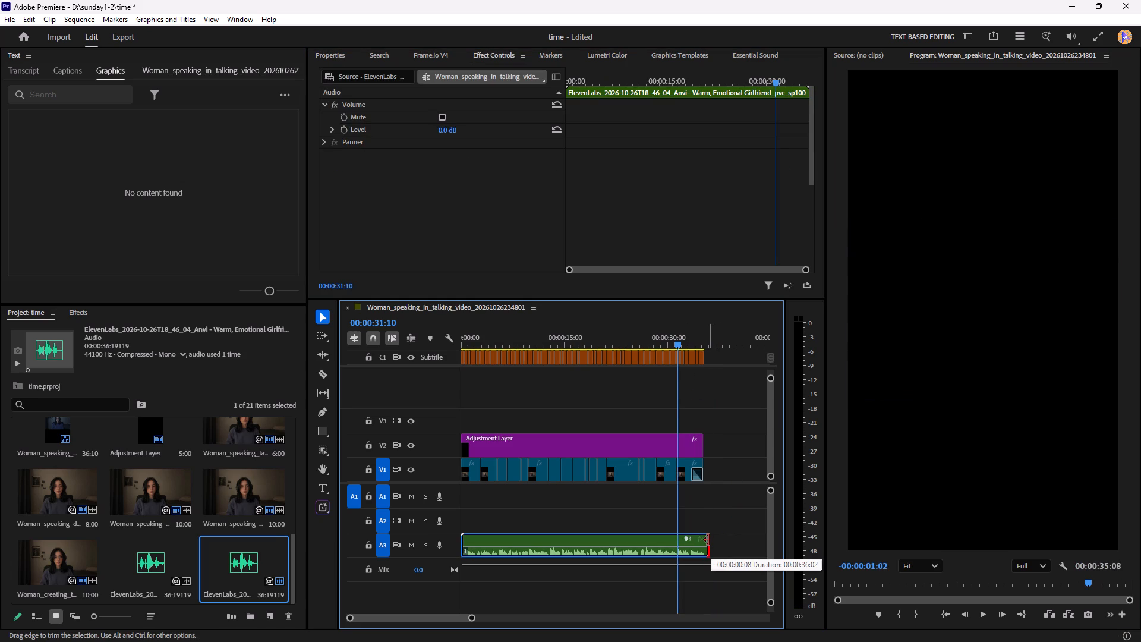
left_click(717, 502)
Play the sequence from the start to check captions and voice, and return the playhead to 00:00:00:00.
left_click_drag(578, 347, 425, 348)
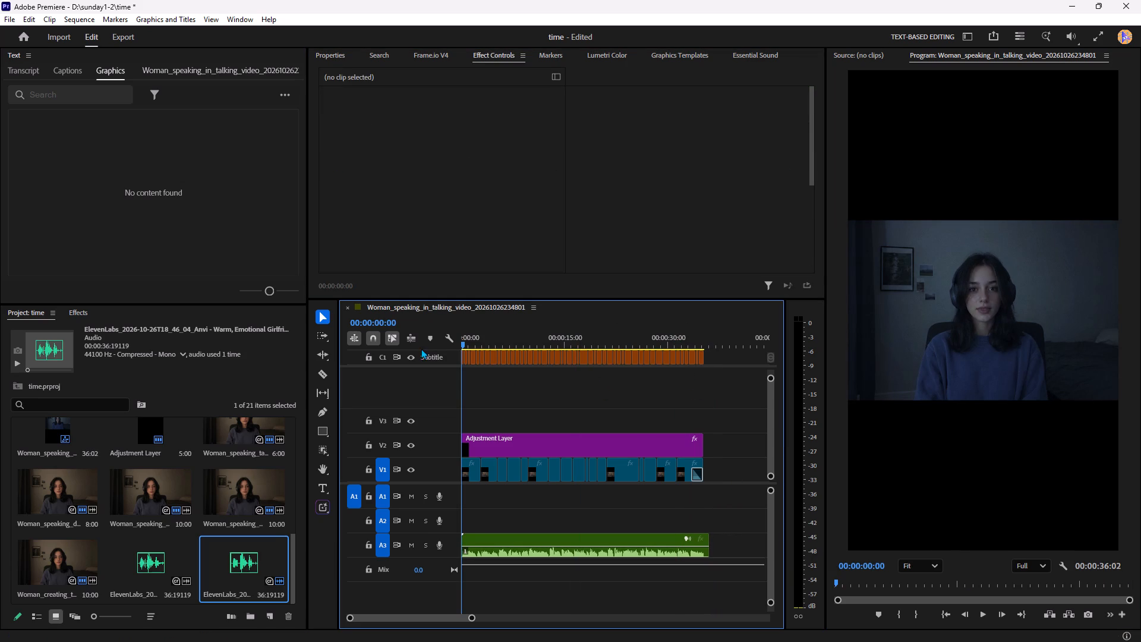
left_click(979, 613)
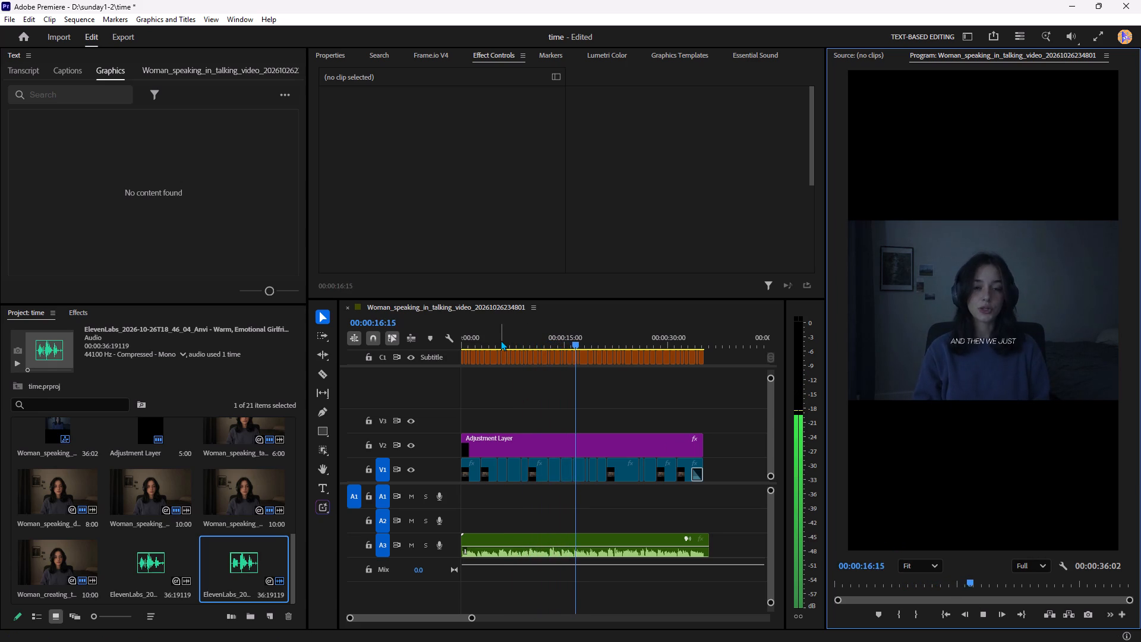
left_click_drag(496, 343, 376, 348)
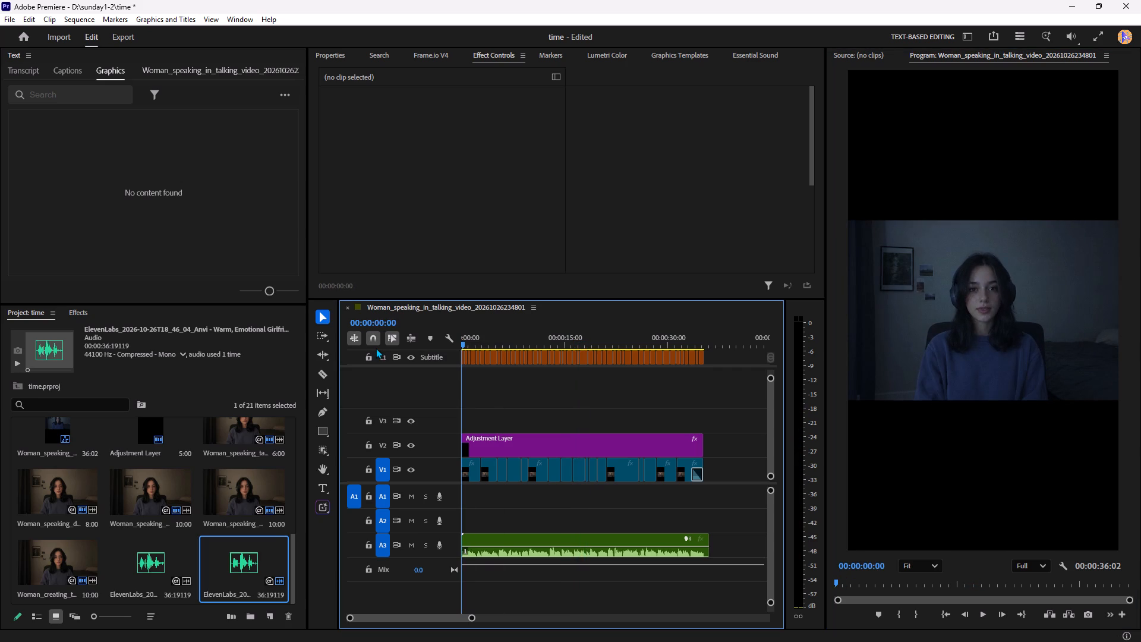
Find the FFT Filter audio effect and apply it to the voice clip on A3.
left_click(77, 310)
left_click(67, 338)
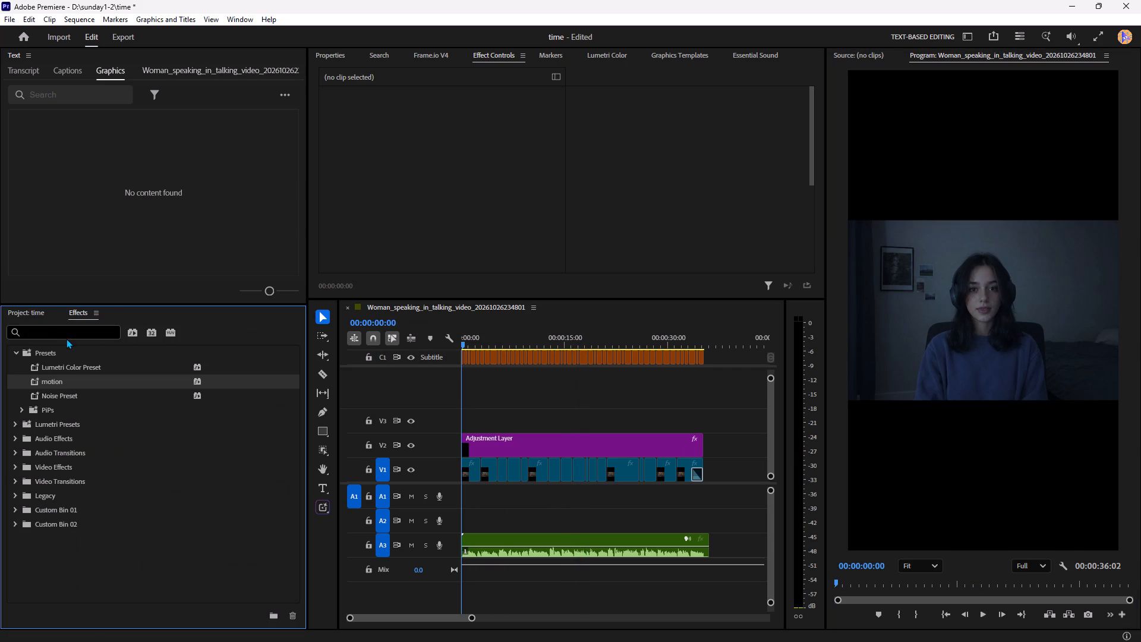
left_click(58, 331)
type("fft")
left_click_drag(51, 406, 235, 440)
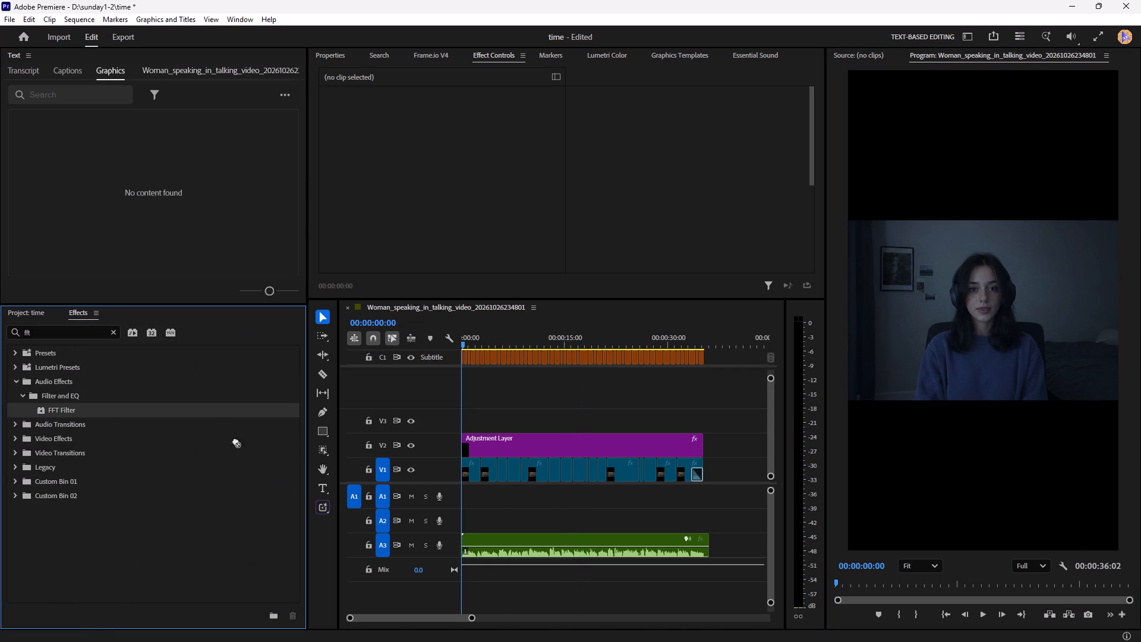
left_click_drag(235, 440, 541, 539)
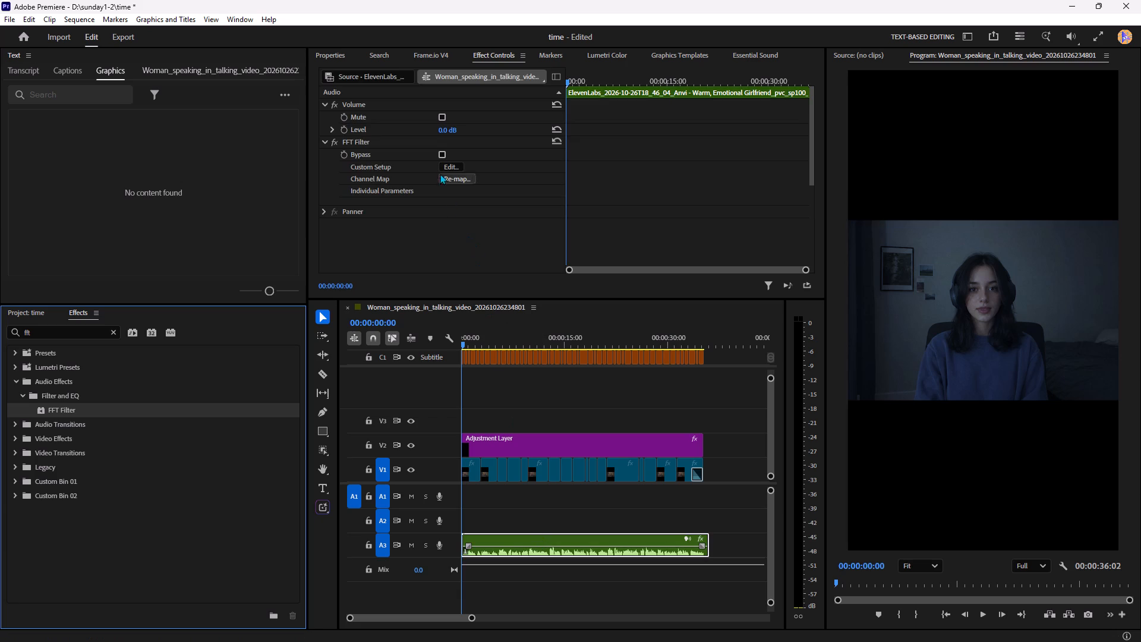
Shape the FFT Filter curve into a band-pass that cuts everything below about 220 Hz and above about 4 kHz.
left_click(442, 168)
left_click(499, 208)
left_click(497, 266)
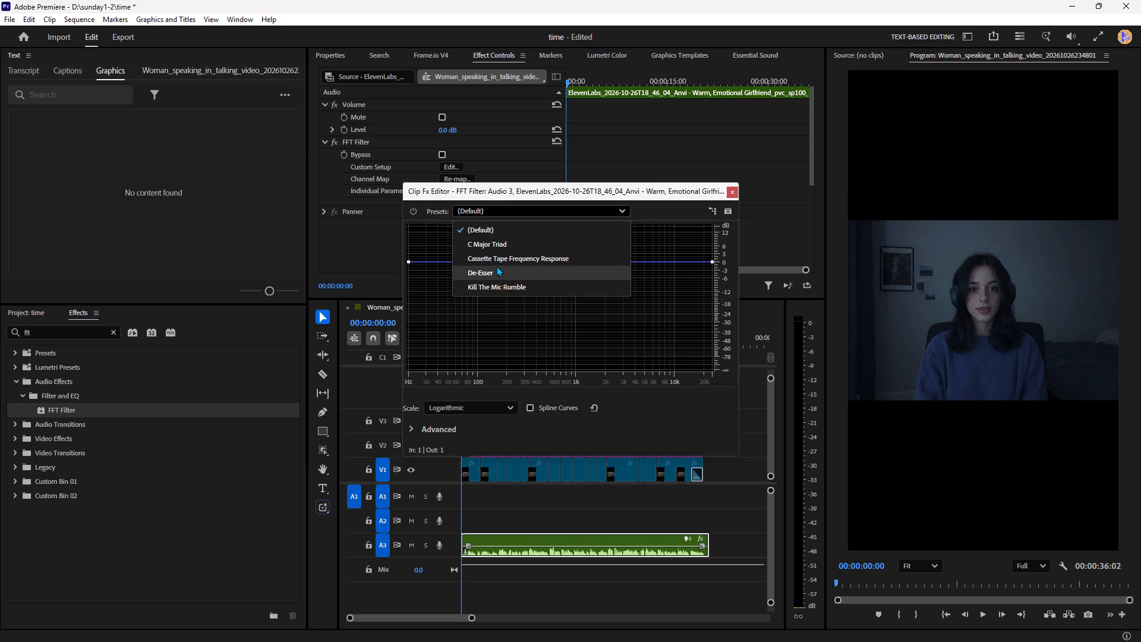
left_click(499, 213)
left_click(498, 223)
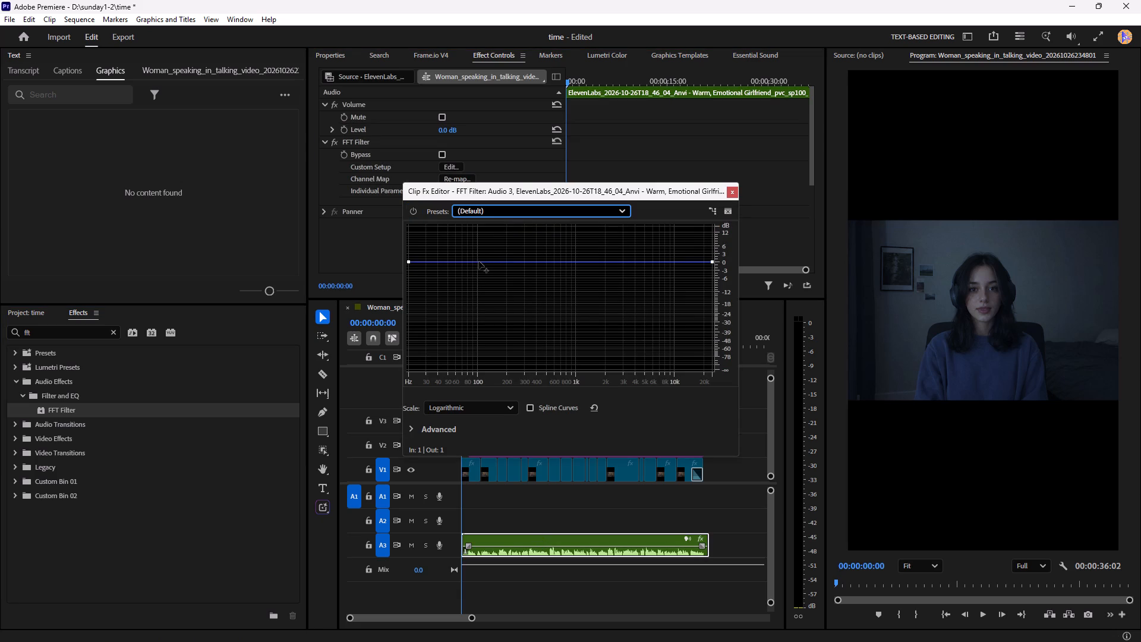
left_click(511, 263)
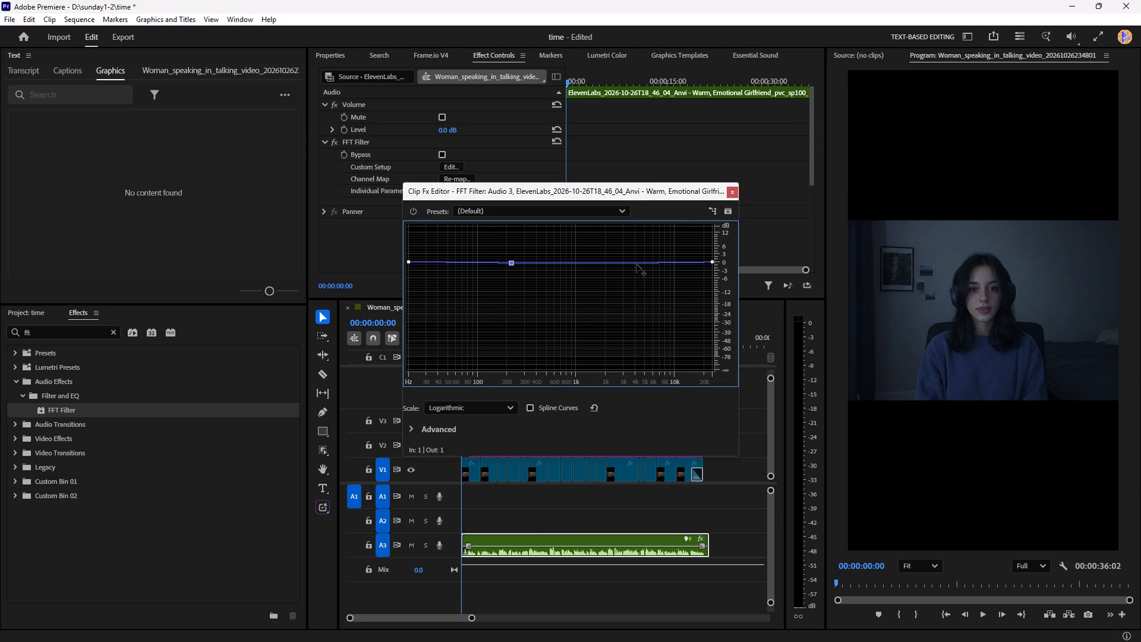
left_click(635, 265)
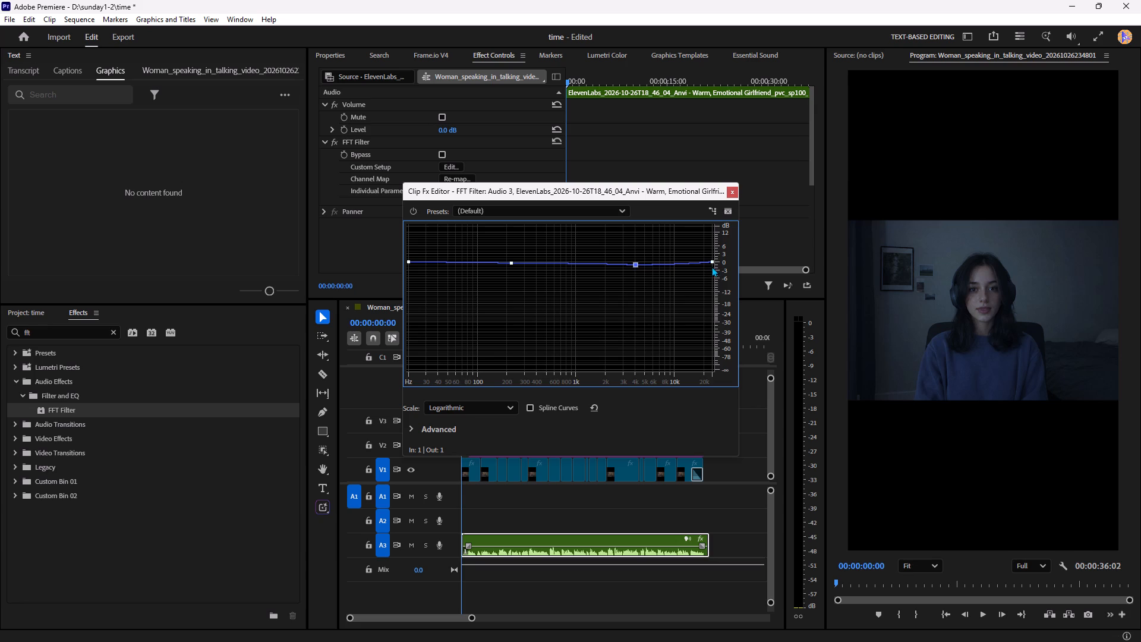
left_click_drag(689, 265, 611, 344)
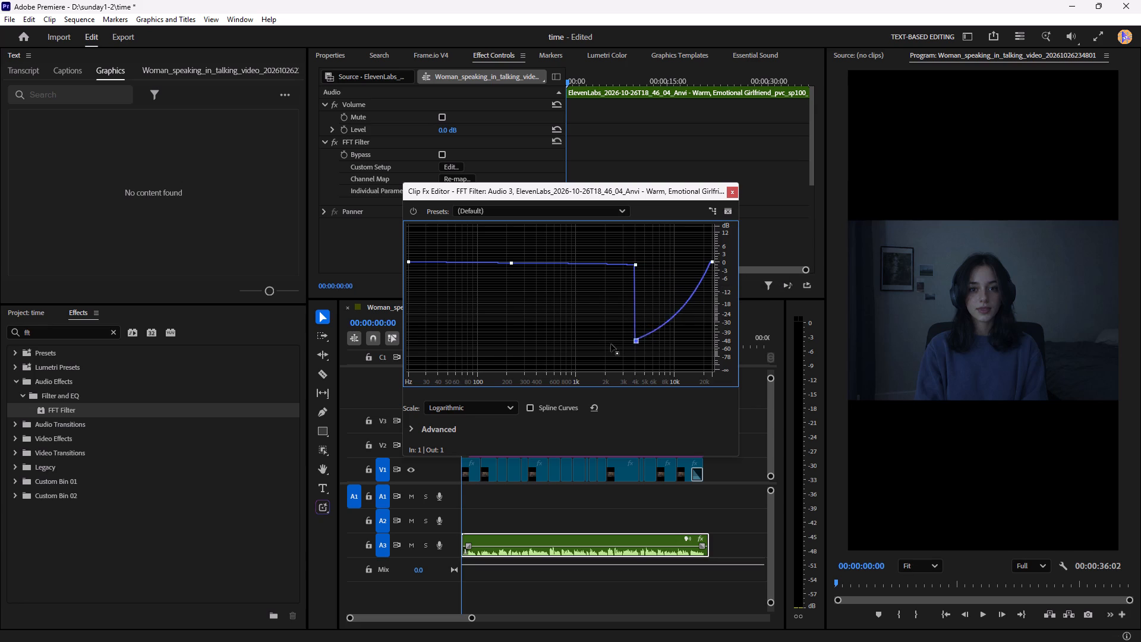
left_click_drag(611, 344, 617, 379)
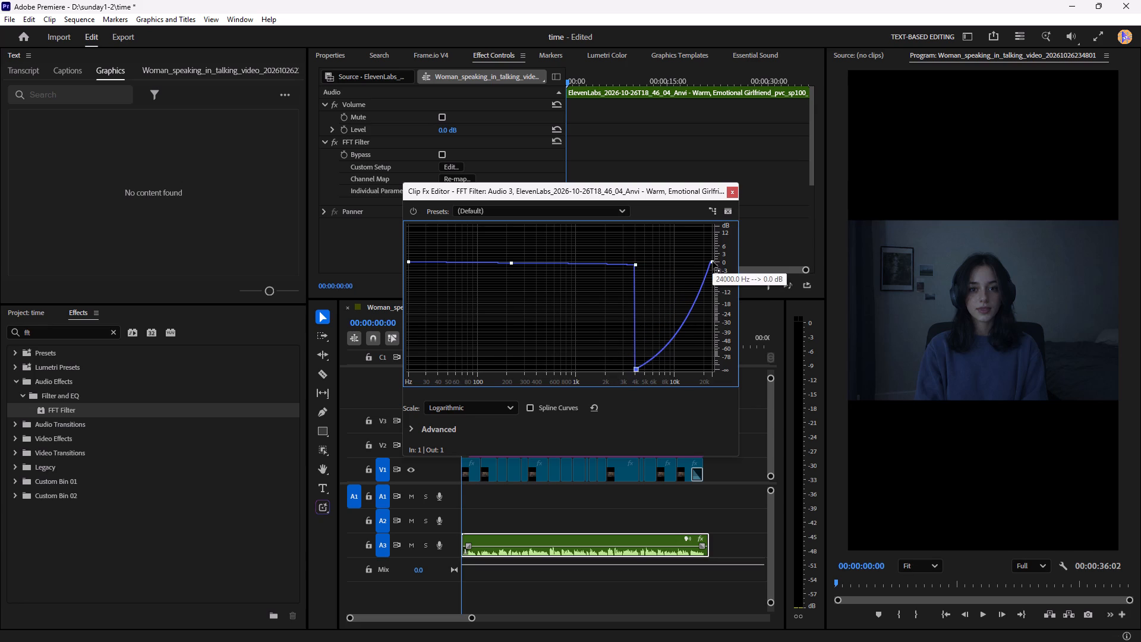
left_click_drag(713, 262, 713, 399)
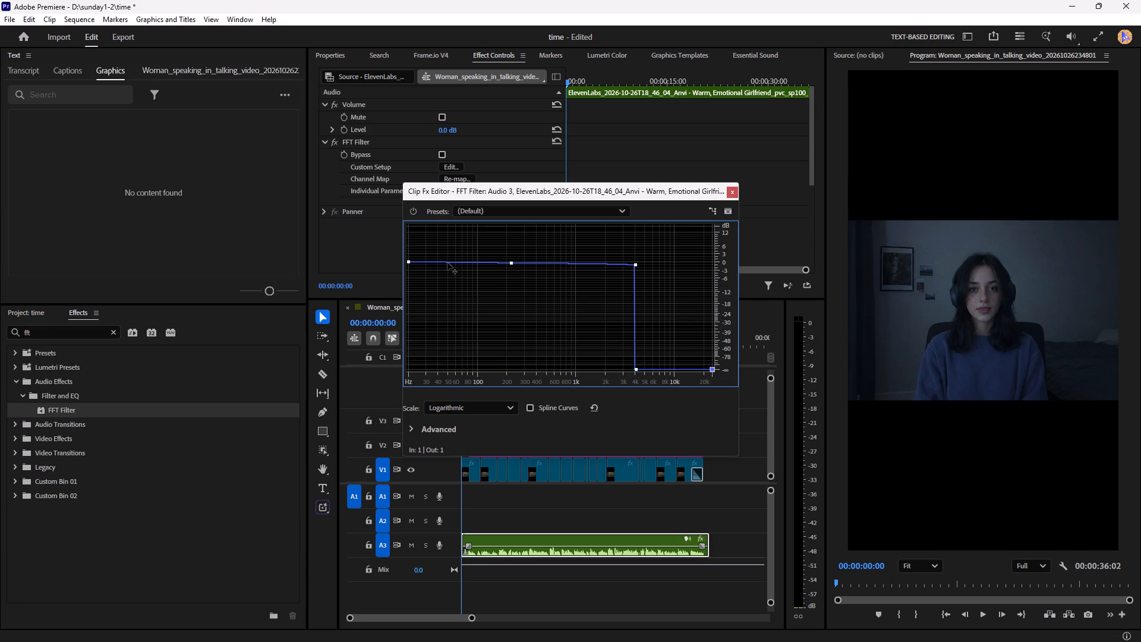
left_click_drag(447, 263, 510, 409)
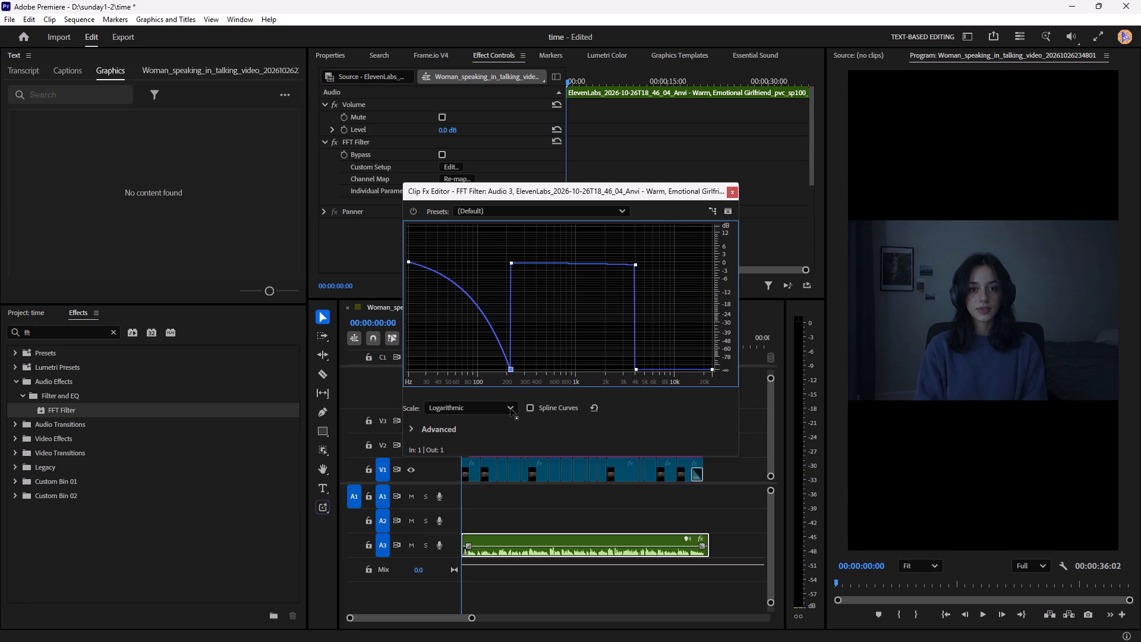
left_click_drag(510, 409, 509, 408)
left_click_drag(409, 263, 408, 405)
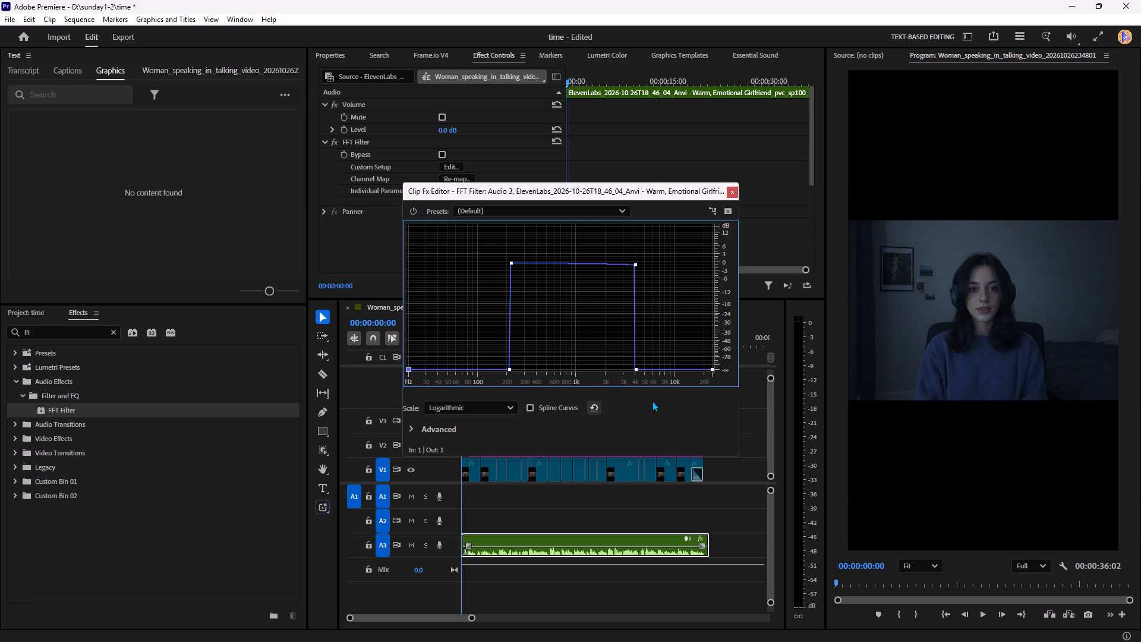
While playing the sequence, lower the FFT Filter's low cutoff to just above 100 Hz, and close the effect editor.
left_click(977, 612)
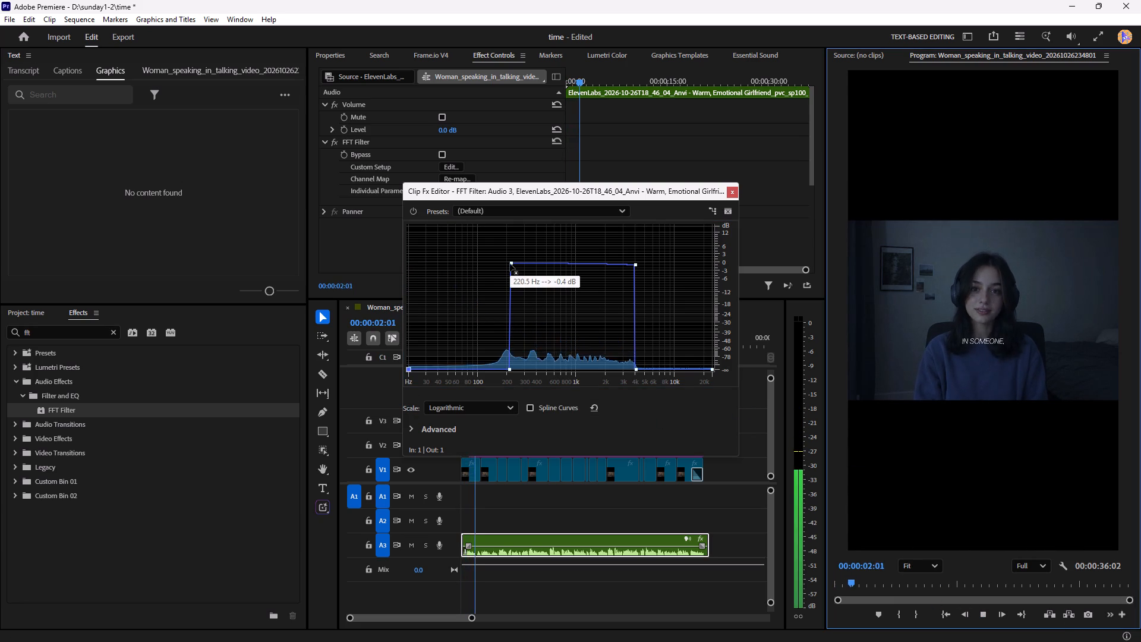
left_click_drag(510, 263, 484, 263)
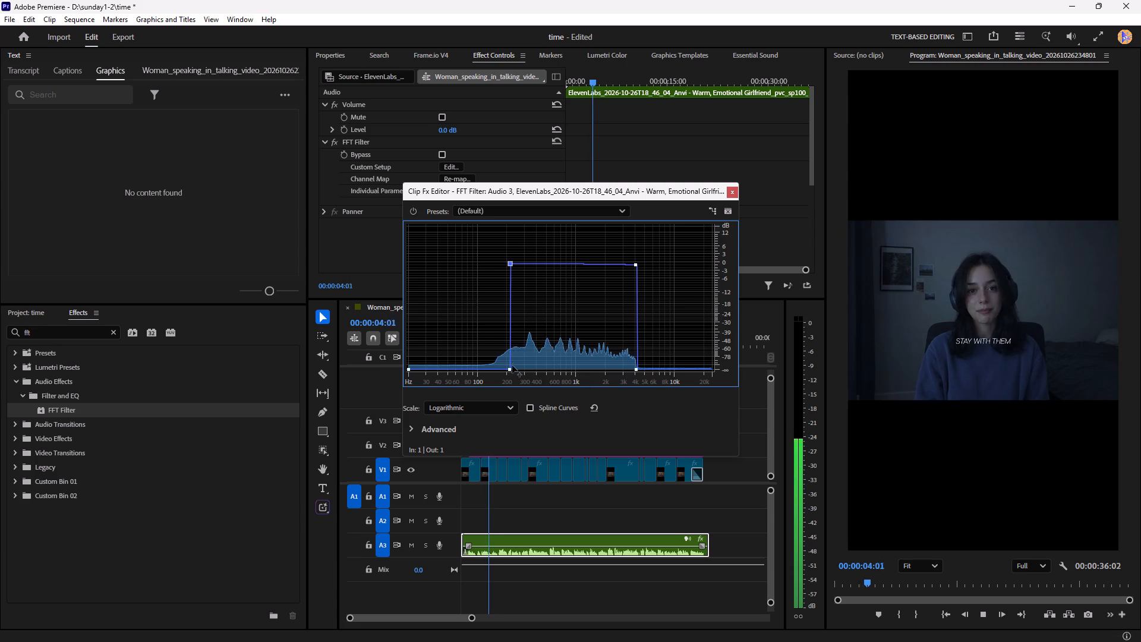
left_click_drag(509, 370, 483, 370)
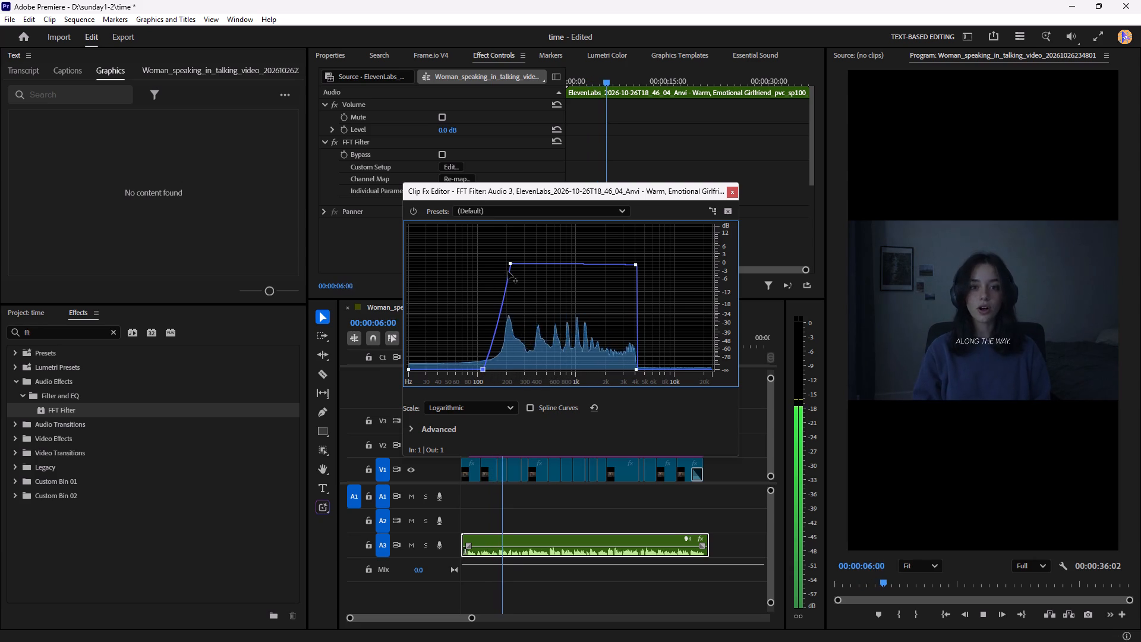
left_click_drag(510, 262, 484, 265)
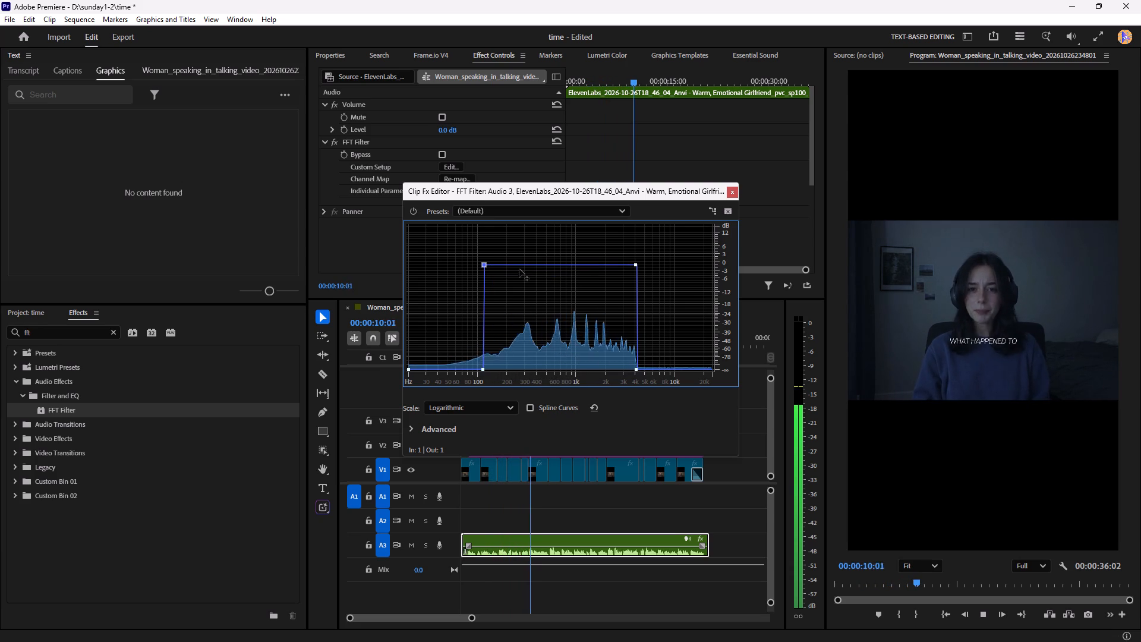
left_click(729, 196)
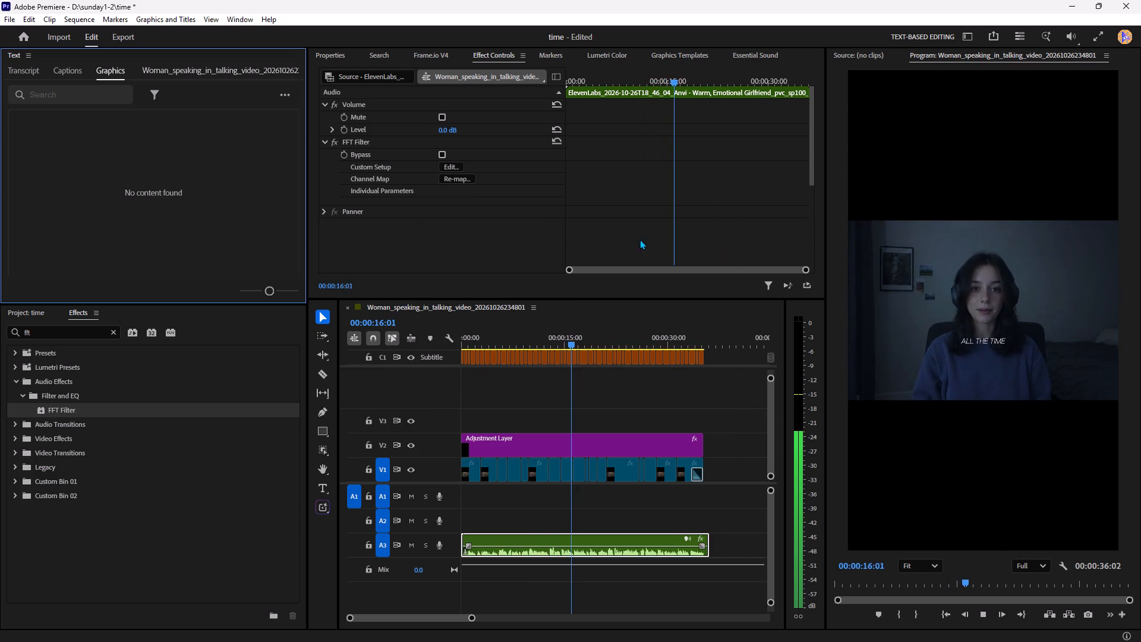
Find the Distortion audio effect, apply it to the voice clip on A3, and stop playback.
left_click(112, 331)
left_click(75, 332)
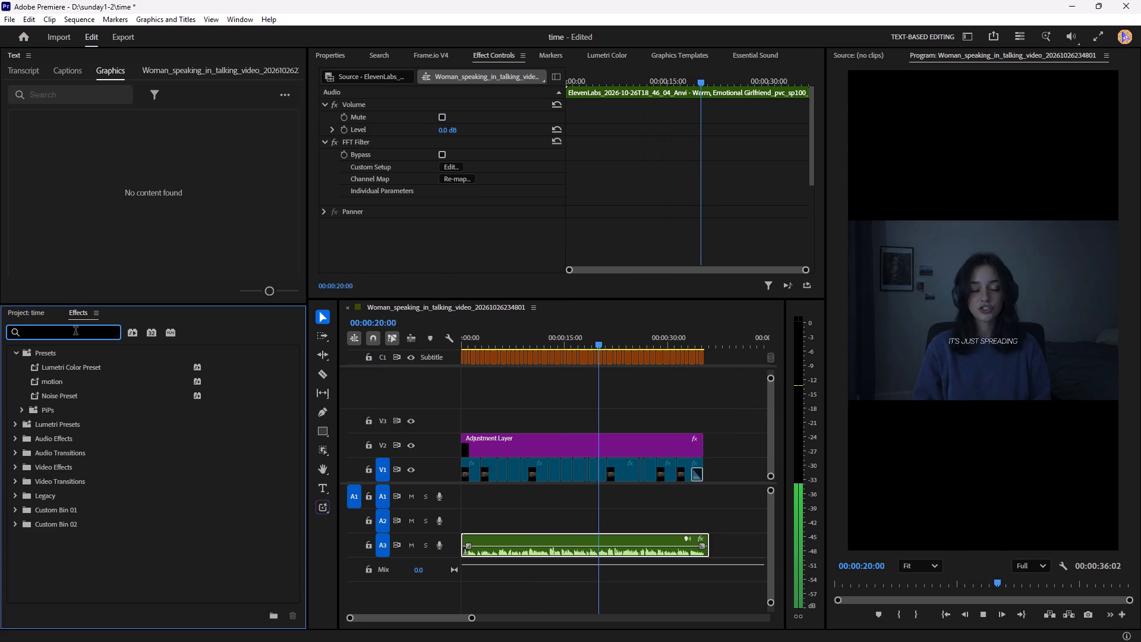
type("dis")
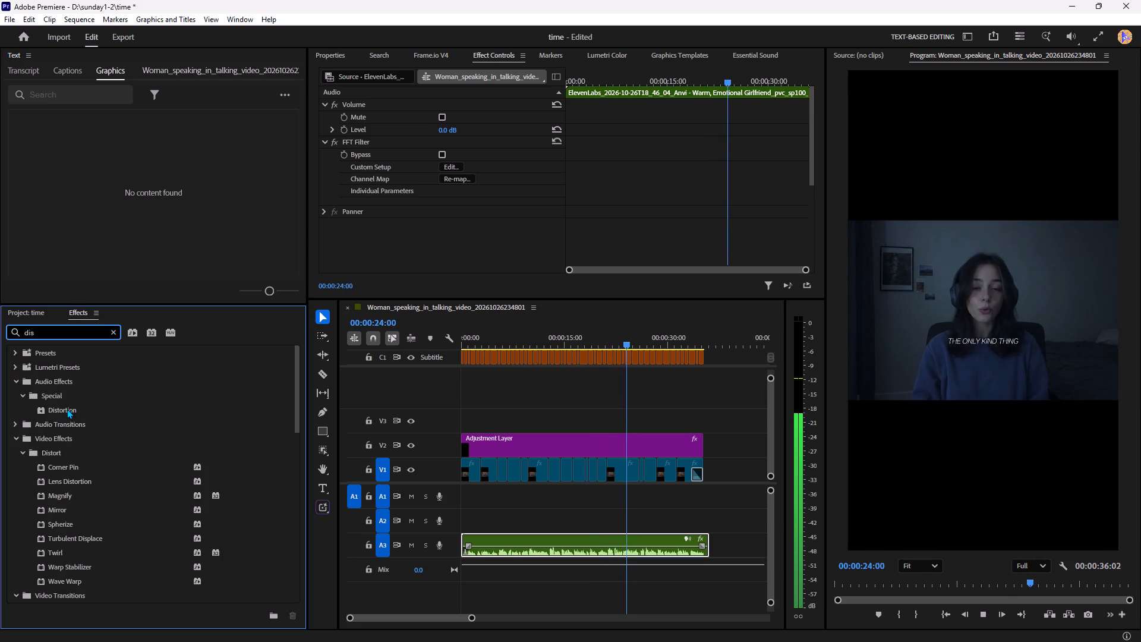
left_click_drag(67, 408, 529, 551)
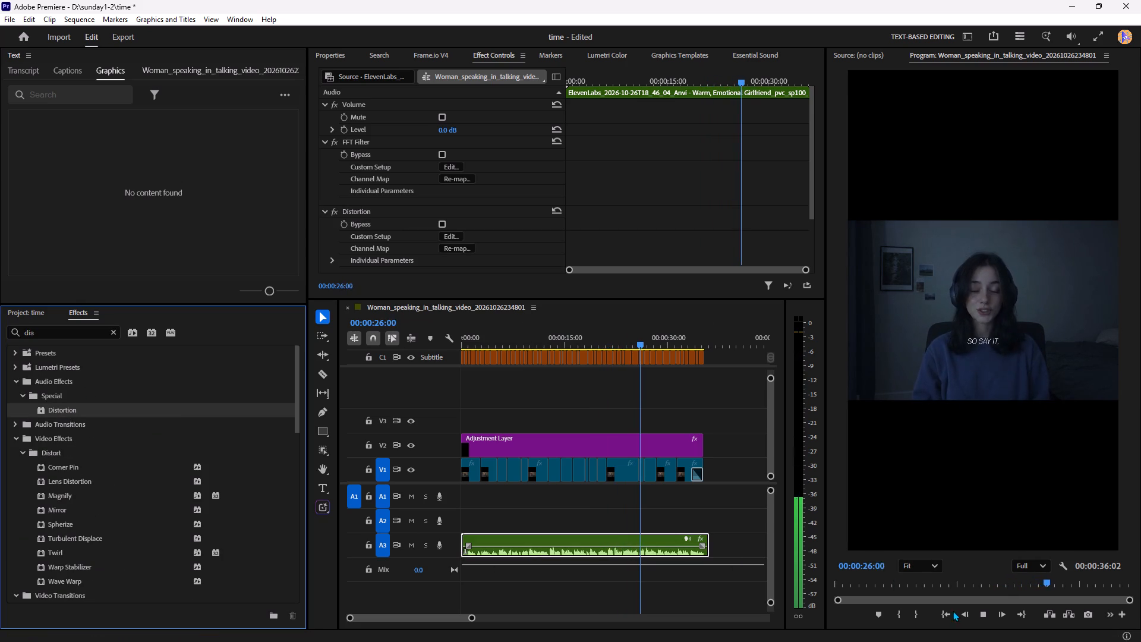
left_click(982, 611)
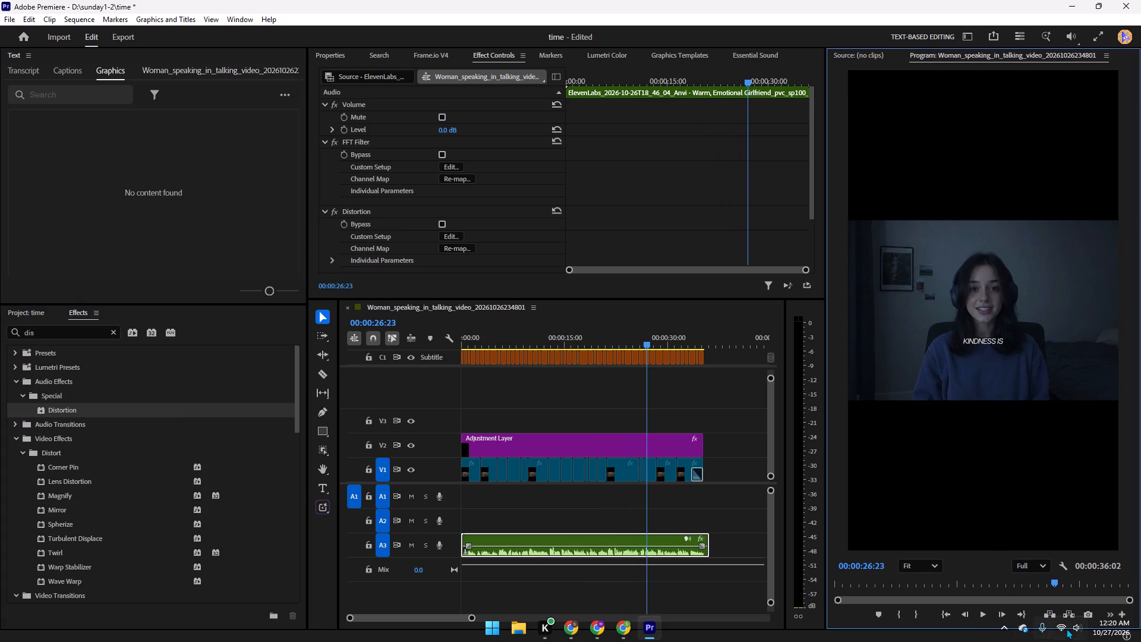
Lower the Windows system volume slightly and return to Premiere.
left_click(1068, 628)
left_click(1063, 627)
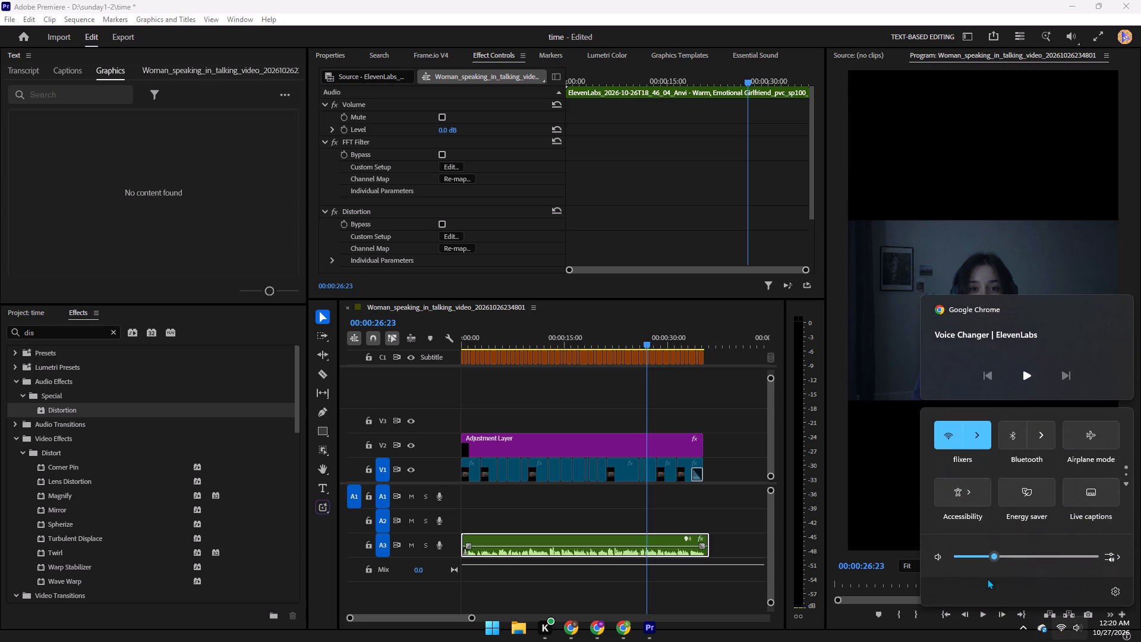
left_click_drag(991, 552, 978, 555)
left_click(701, 512)
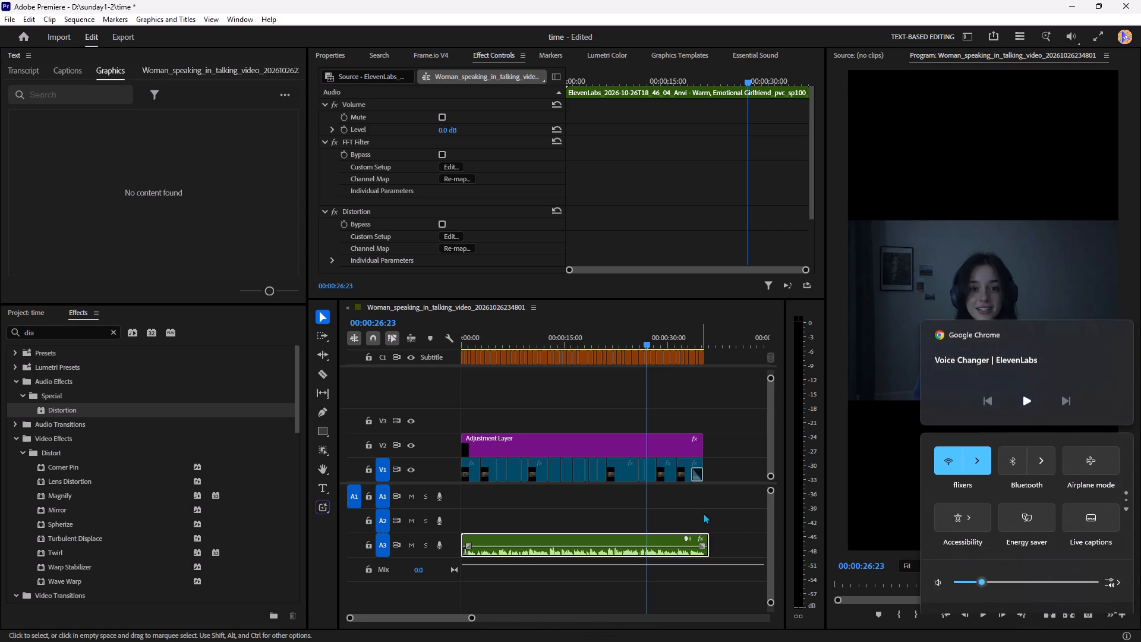
Play the sequence from 00:00:26:23 through the closing fade-out to hear the distorted voice.
left_click(988, 617)
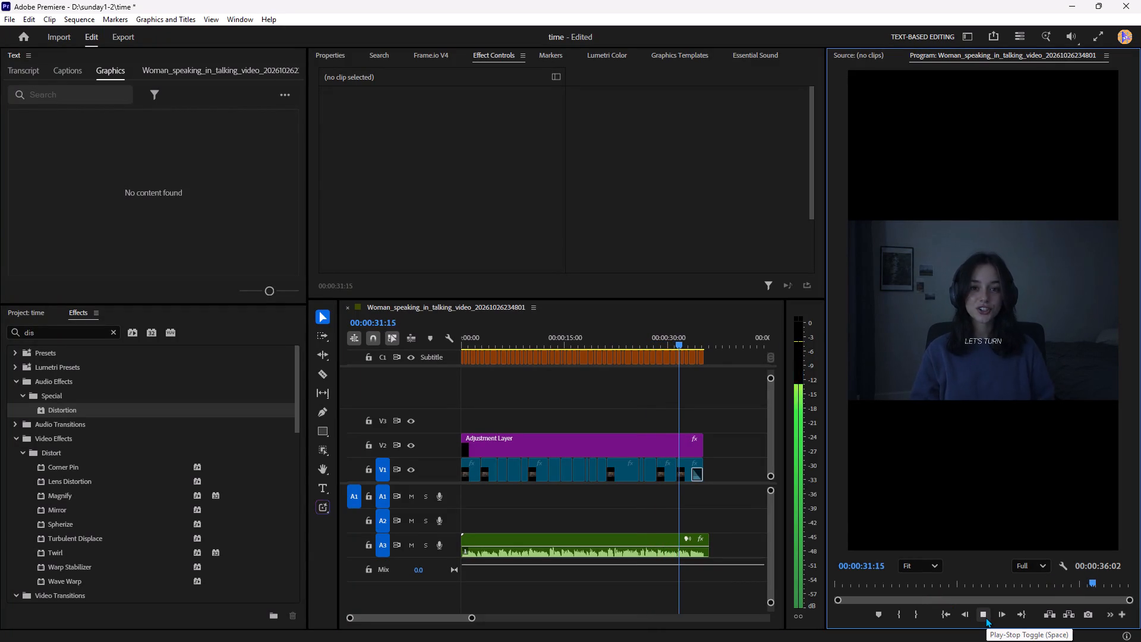
left_click(986, 617)
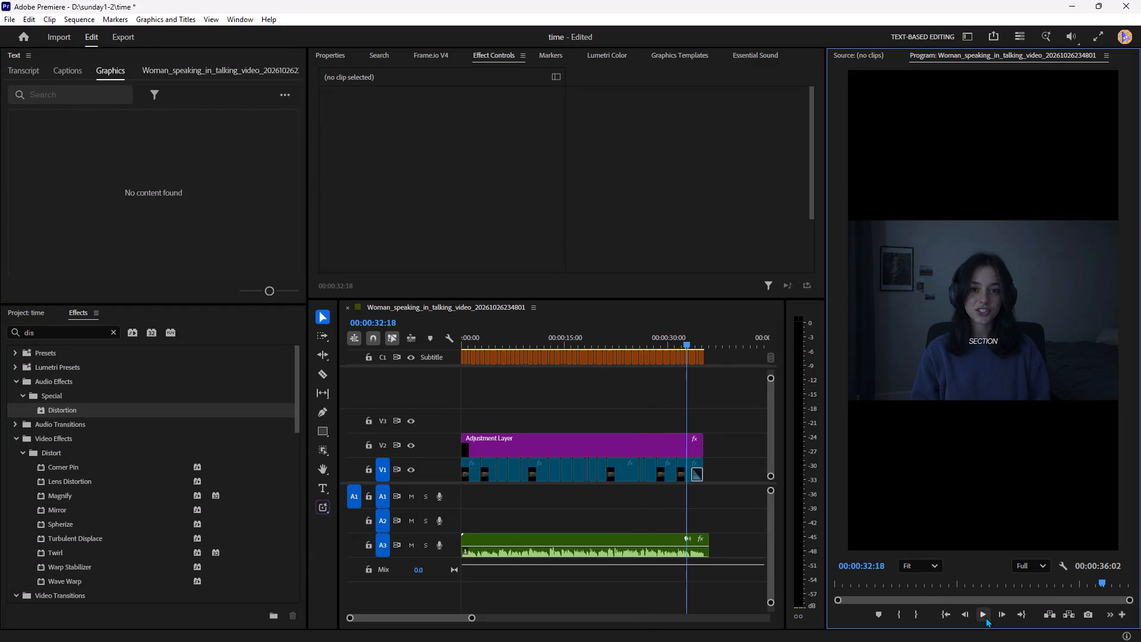
left_click(986, 617)
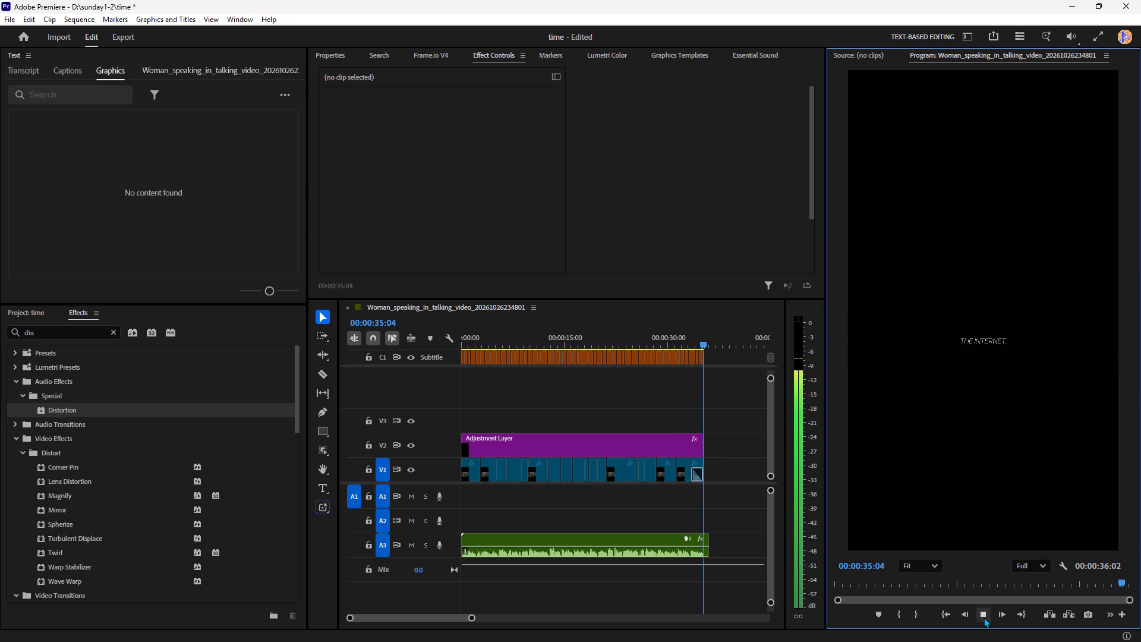
Return to the sequence start, select all caption clips on the subtitle track and review their text, alignment and appearance properties.
left_click_drag(712, 396, 327, 311)
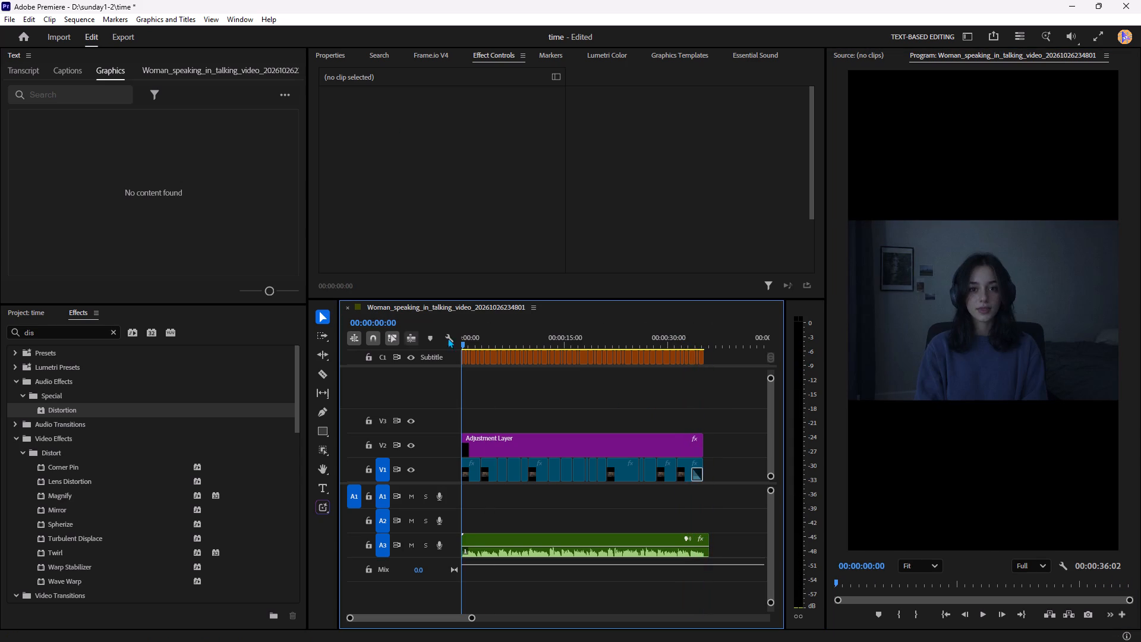
left_click_drag(726, 388, 0, 190)
left_click(334, 55)
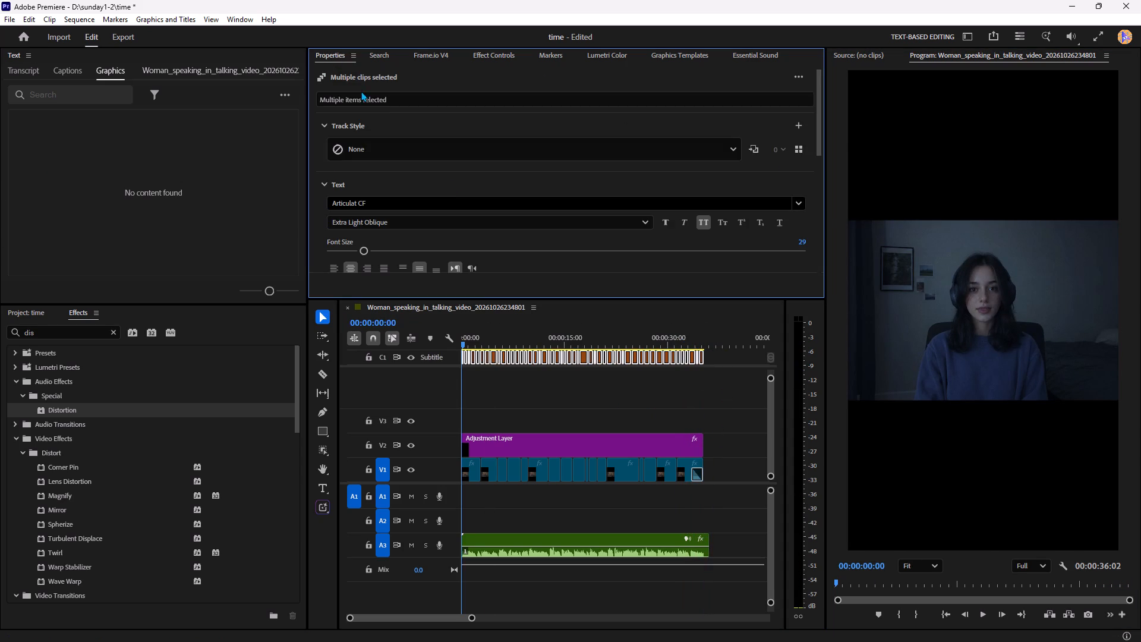
scroll(479, 289, "down", 11)
scroll(475, 280, "down", 10)
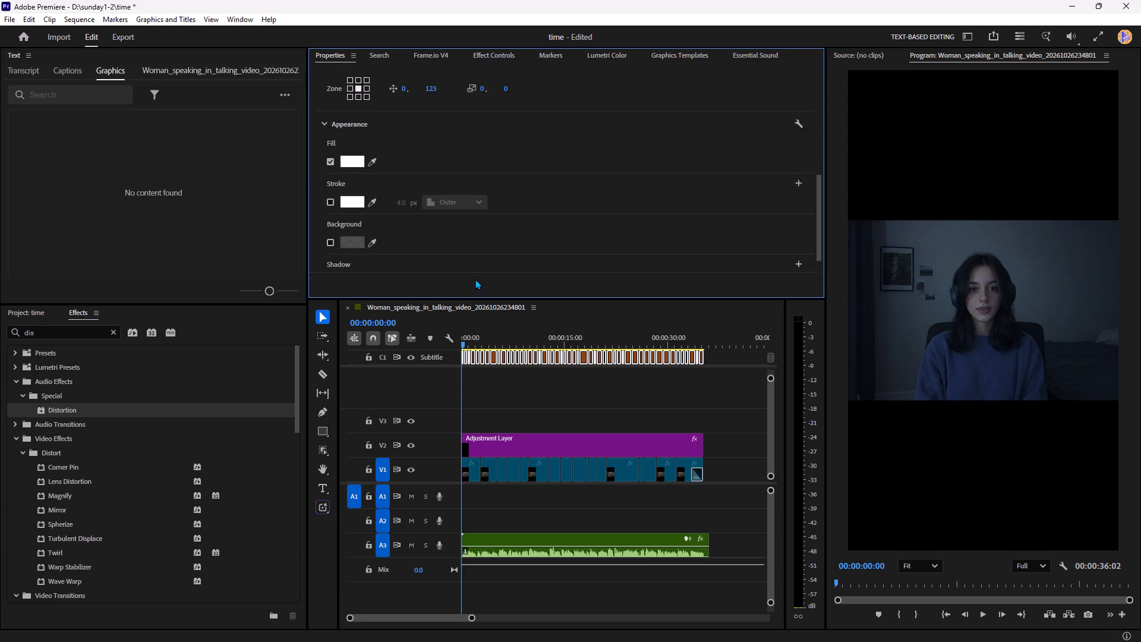
scroll(475, 277, "down", 11)
scroll(469, 269, "up", 8)
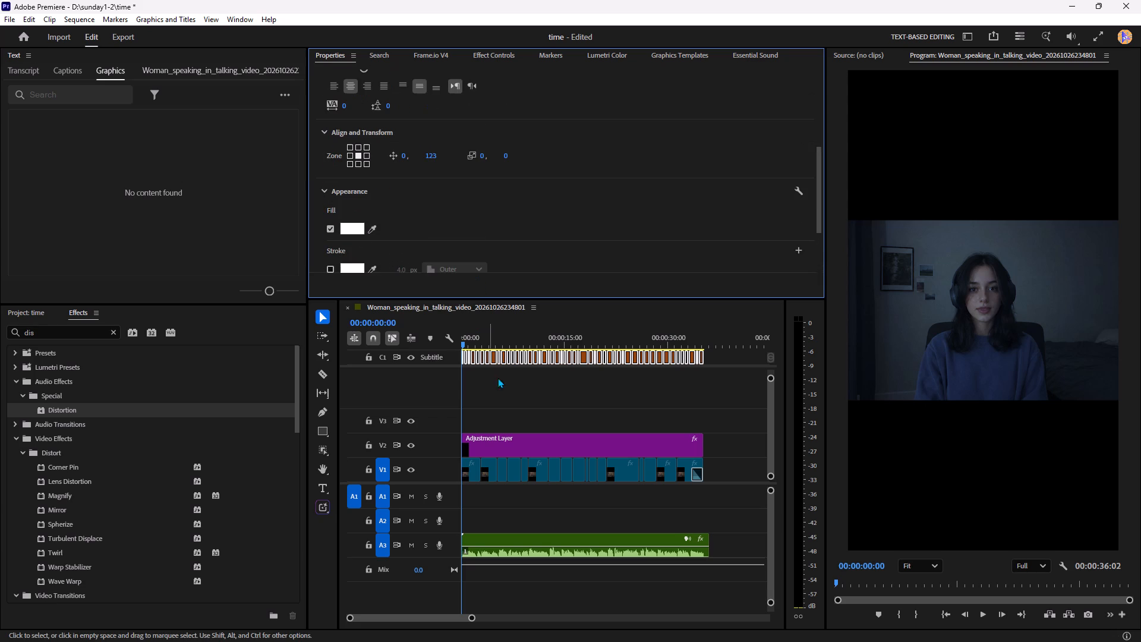
left_click(612, 403)
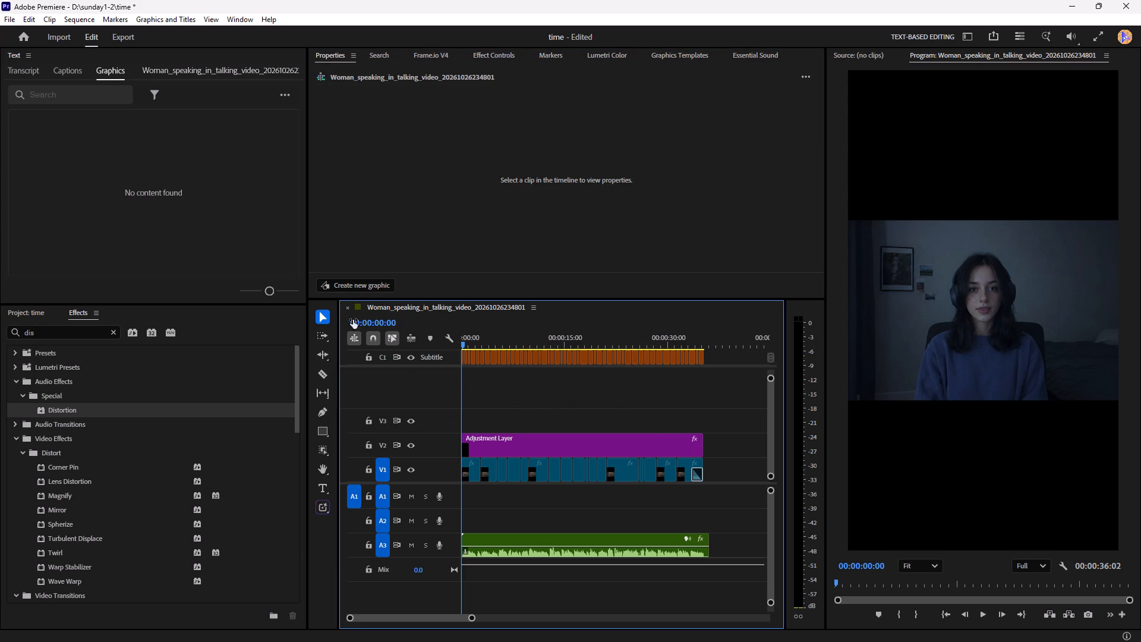
Search the effects for "para" and apply the Parametric Equalizer to the ElevenLabs voice clip on A3.
left_click(515, 540)
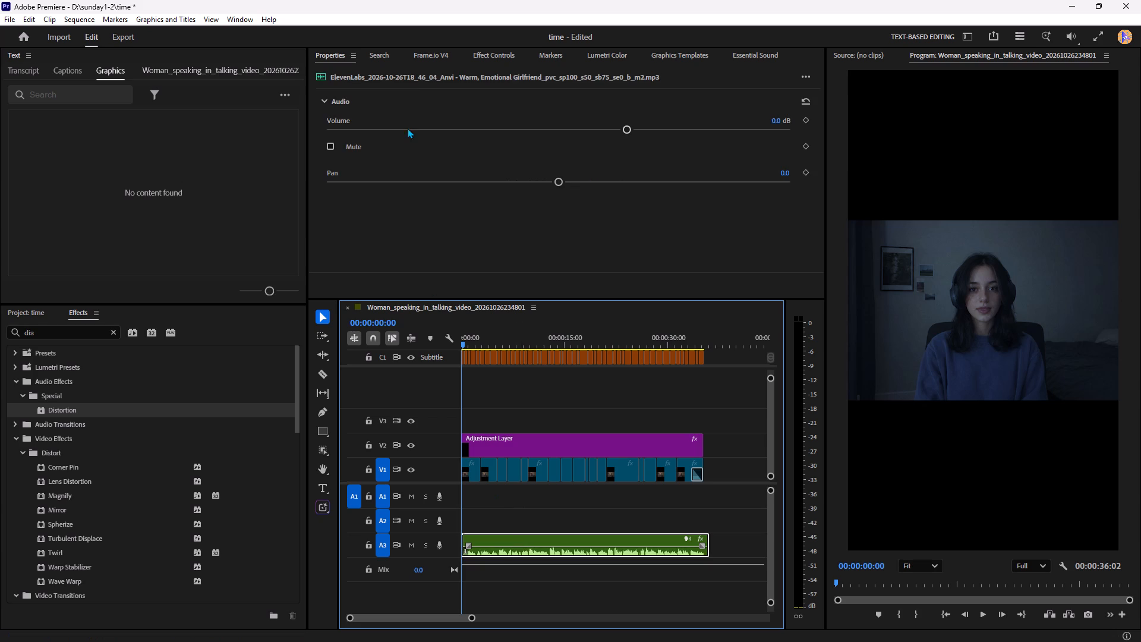
left_click(383, 52)
left_click(486, 53)
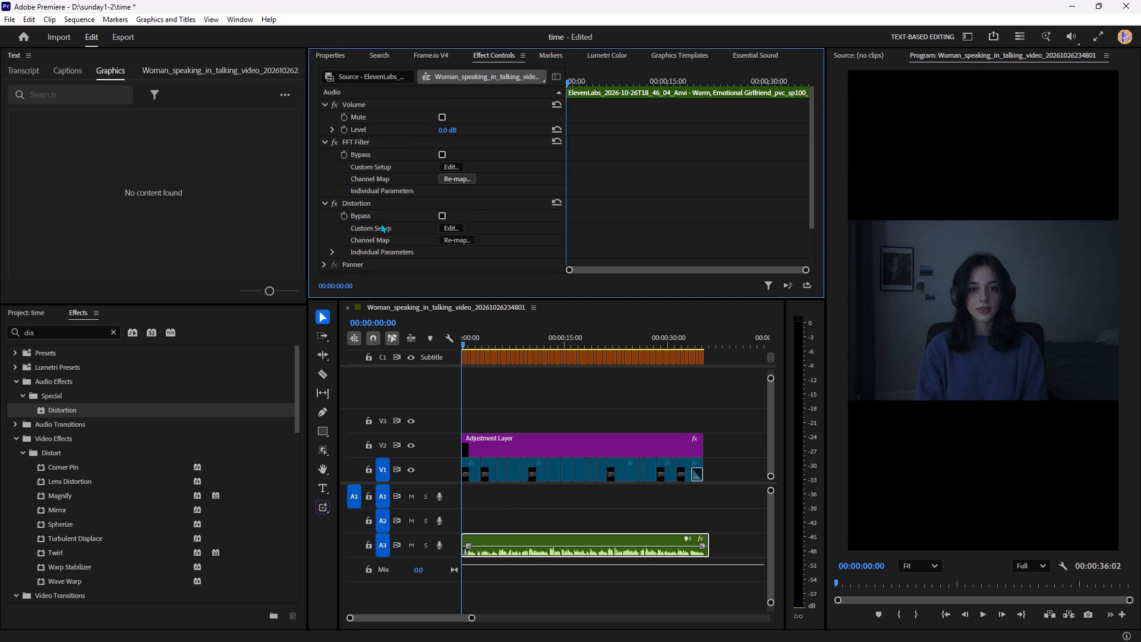
scroll(381, 223, "down", 3)
left_click(114, 329)
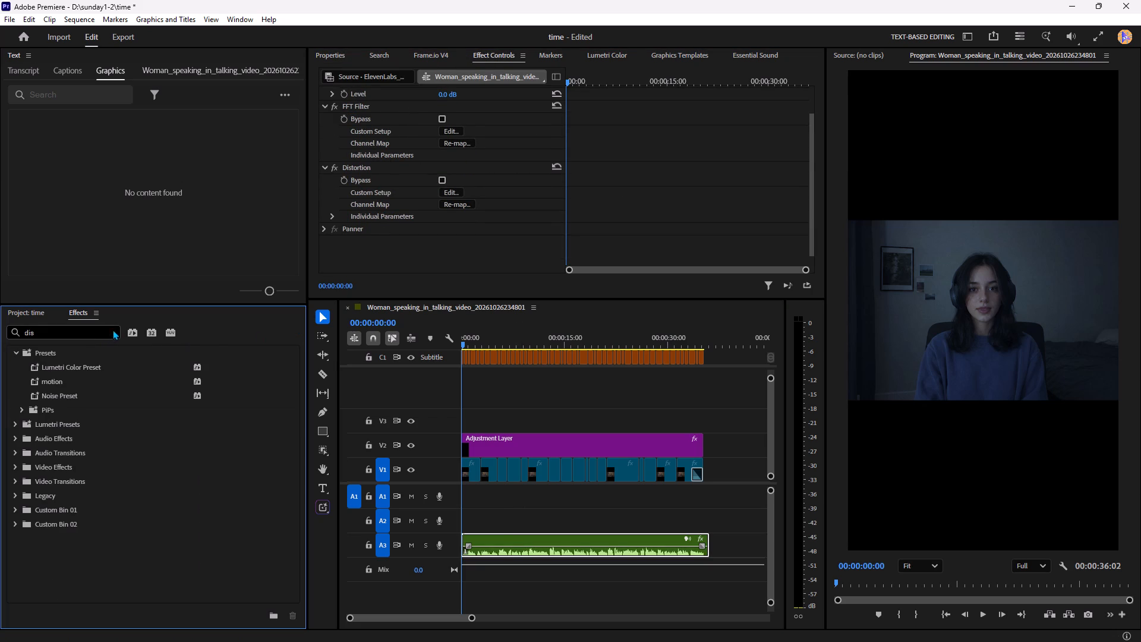
left_click(89, 330)
type("para")
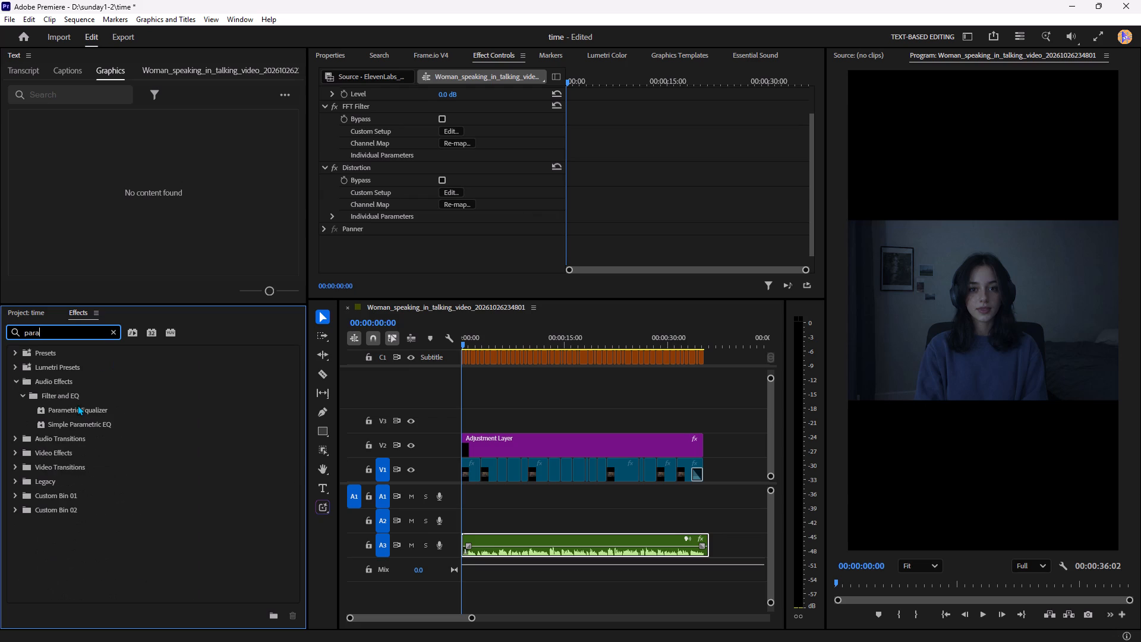
left_click_drag(71, 408, 488, 547)
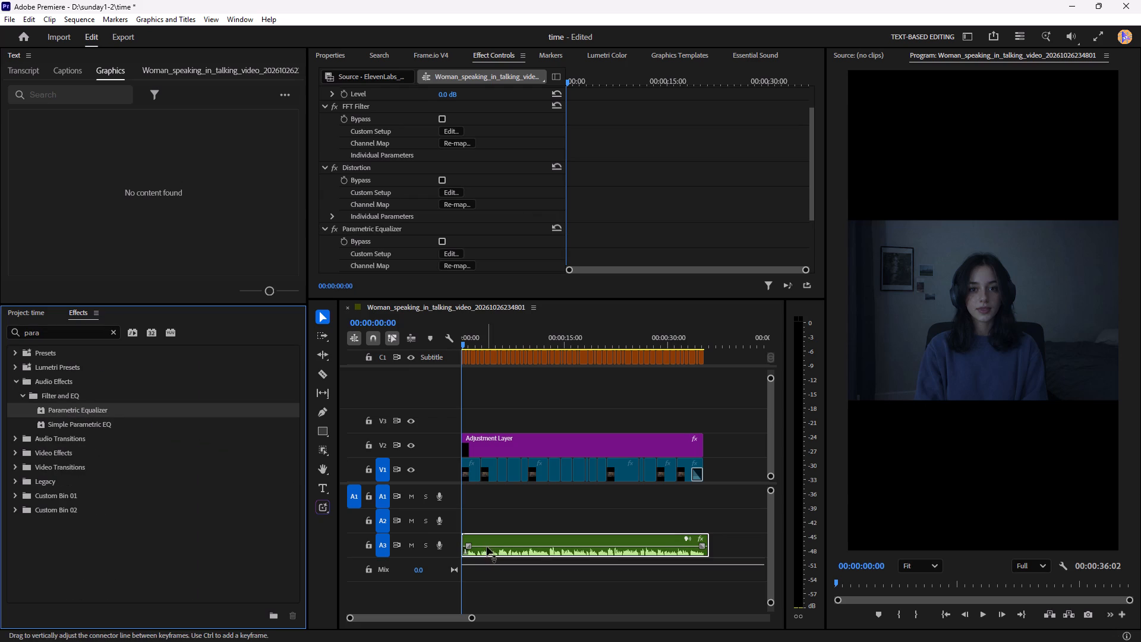
Open the Parametric Equalizer's custom setup and set the L band frequency to 90 Hz.
scroll(417, 273, "down", 3)
left_click(446, 219)
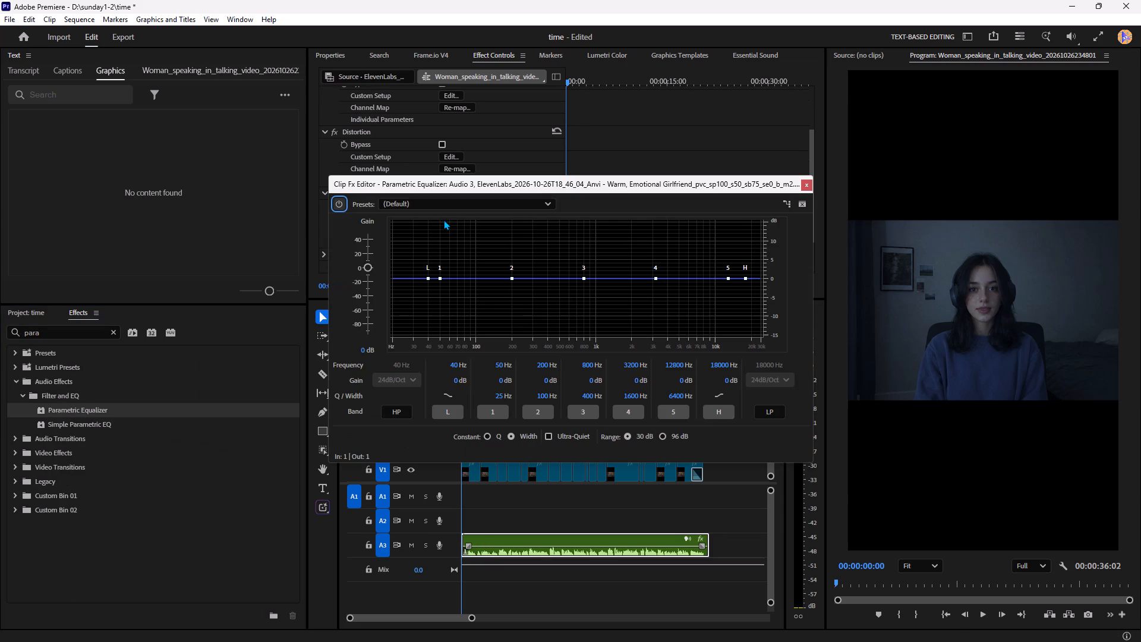
left_click(454, 361)
type("90")
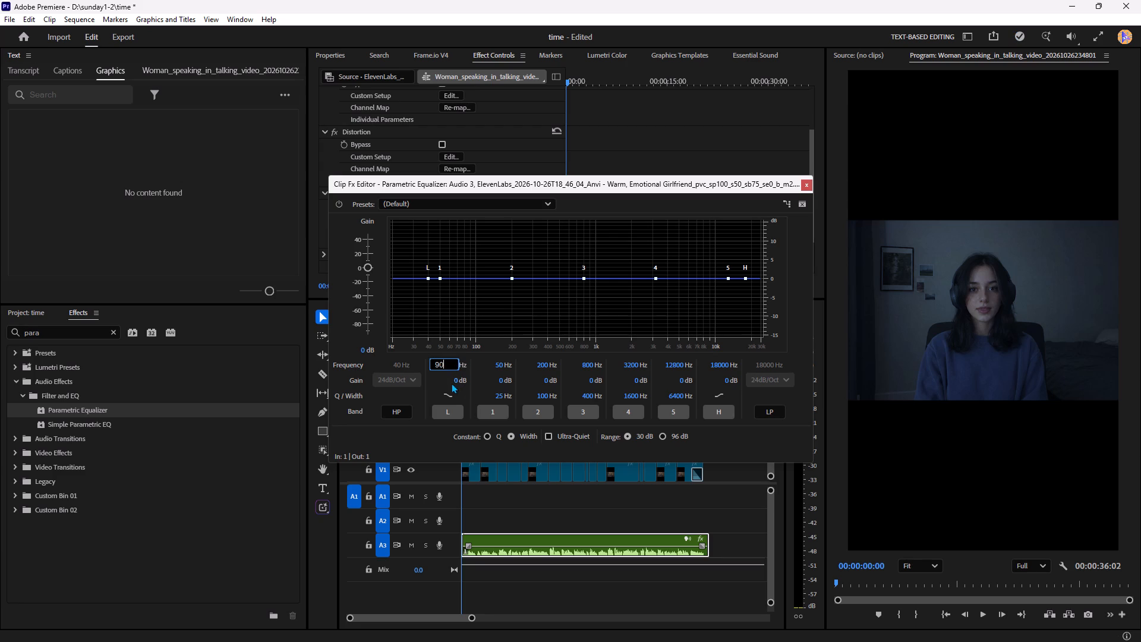
left_click(442, 384)
Set equalizer band 2, at 200 Hz, to a gain of -2 dB and a Q of 1.
left_click(544, 384)
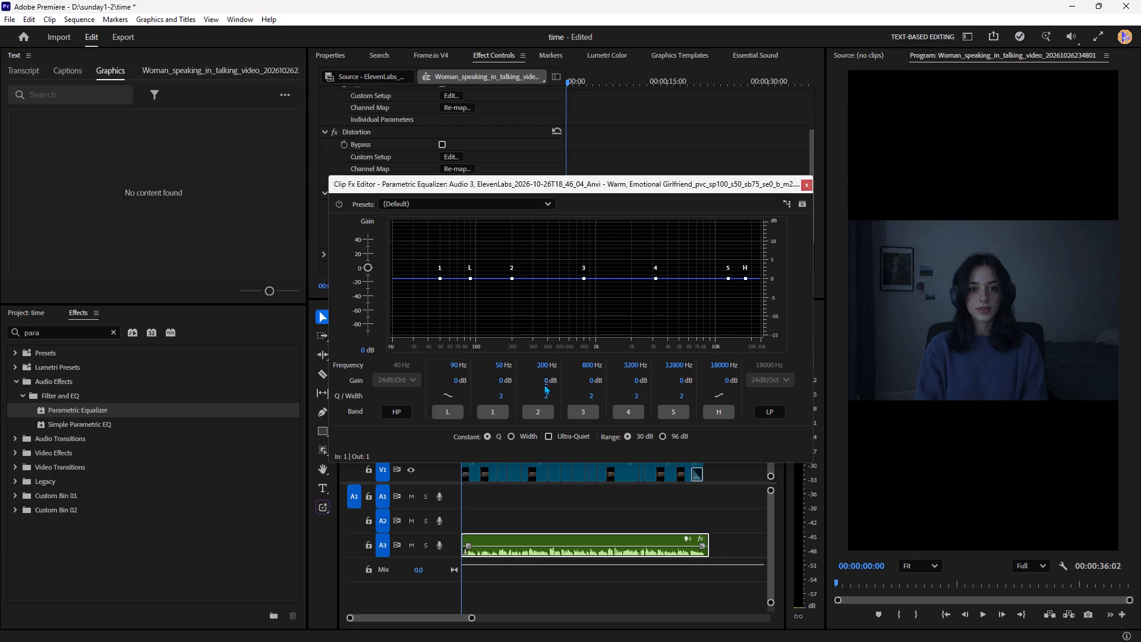
type("-2")
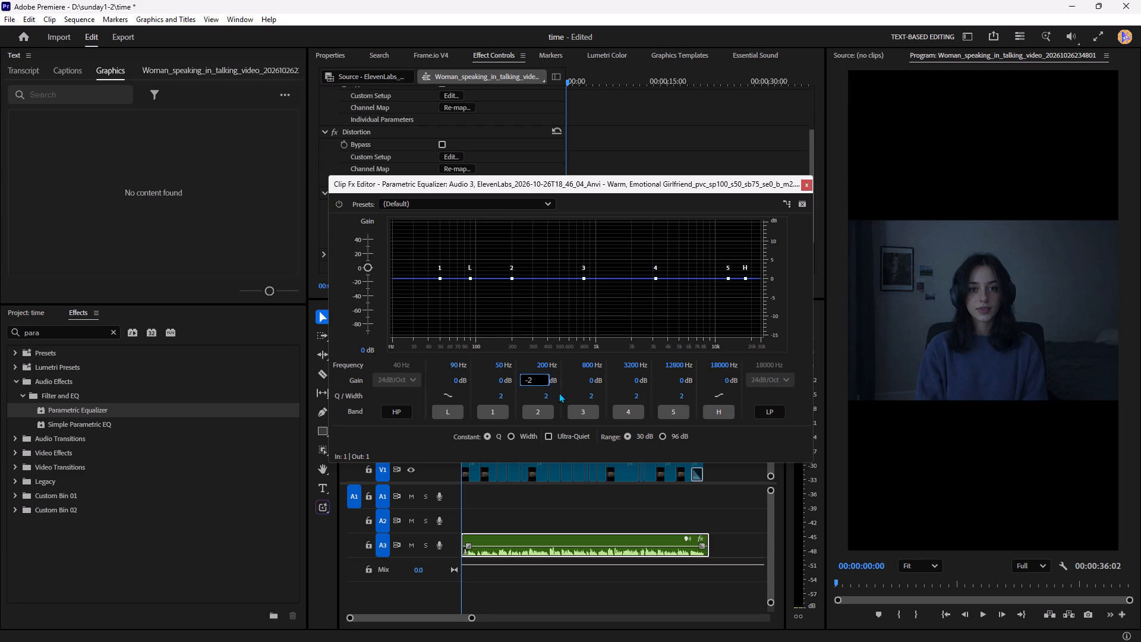
left_click(529, 390)
left_click(546, 395)
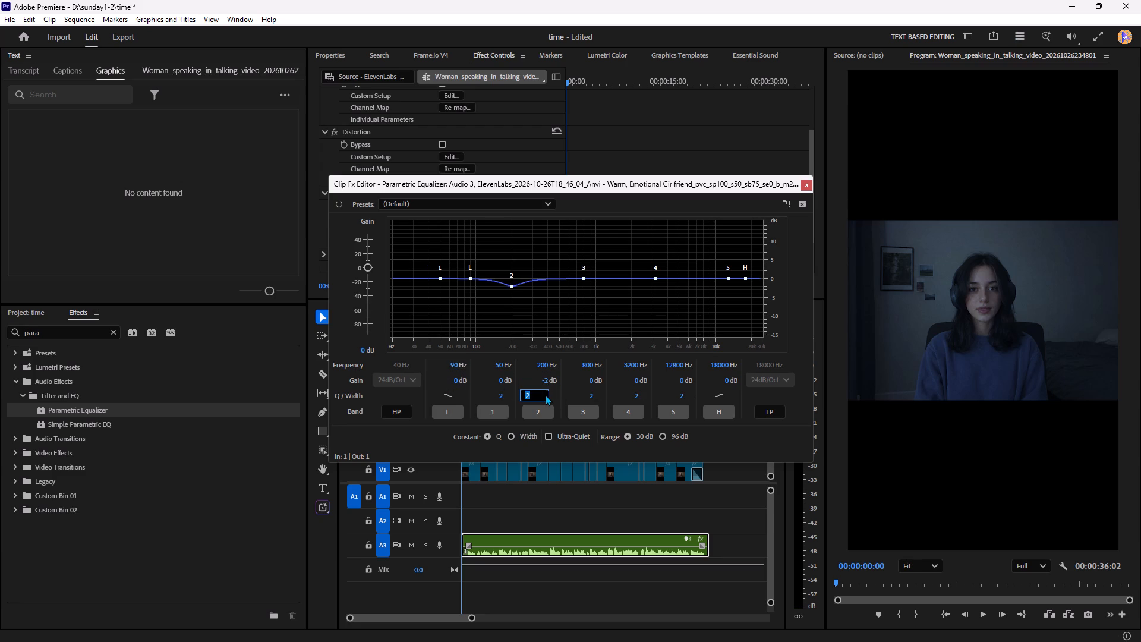
key("1")
left_click(528, 377)
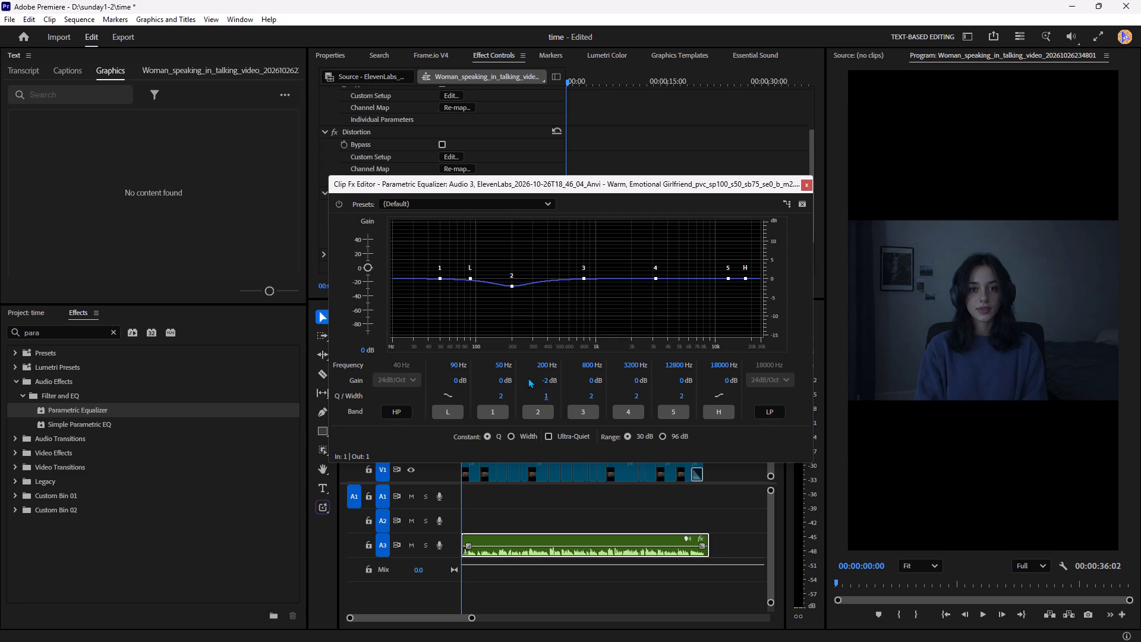
Enable the equalizer's high-pass (HP) filter and set its frequency to 90 Hz.
left_click(389, 407)
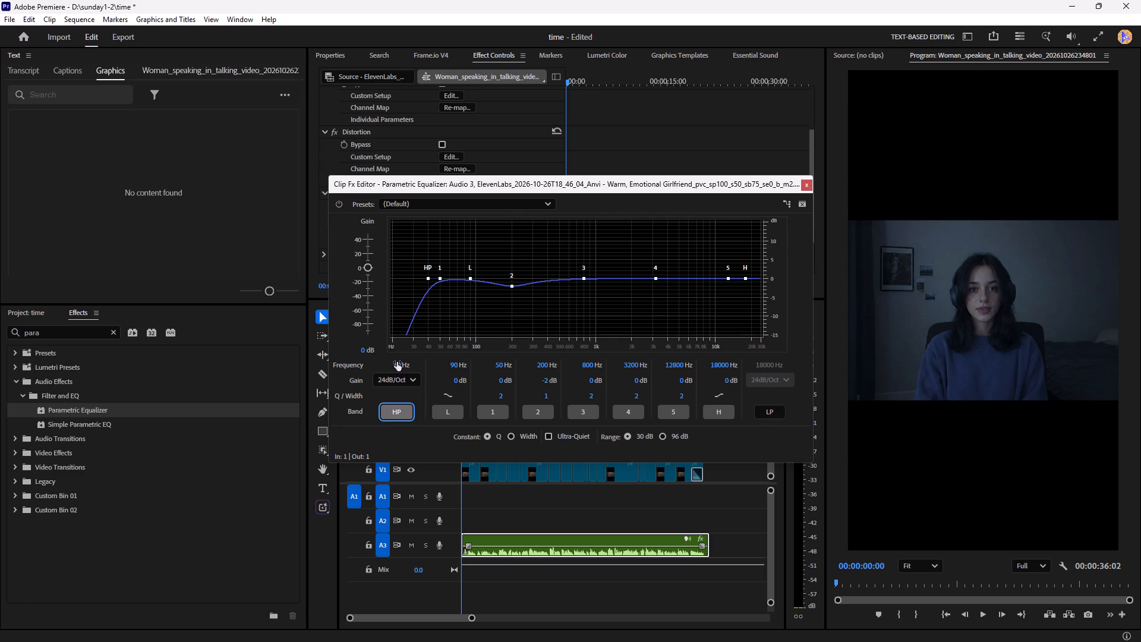
left_click(396, 362)
type("90")
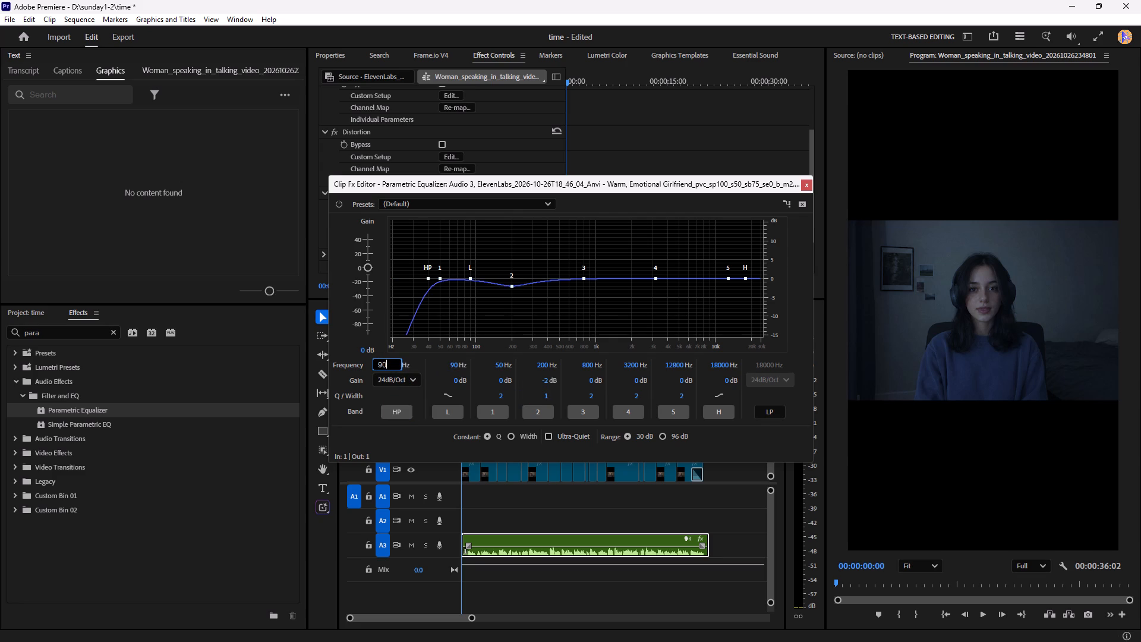
left_click(404, 397)
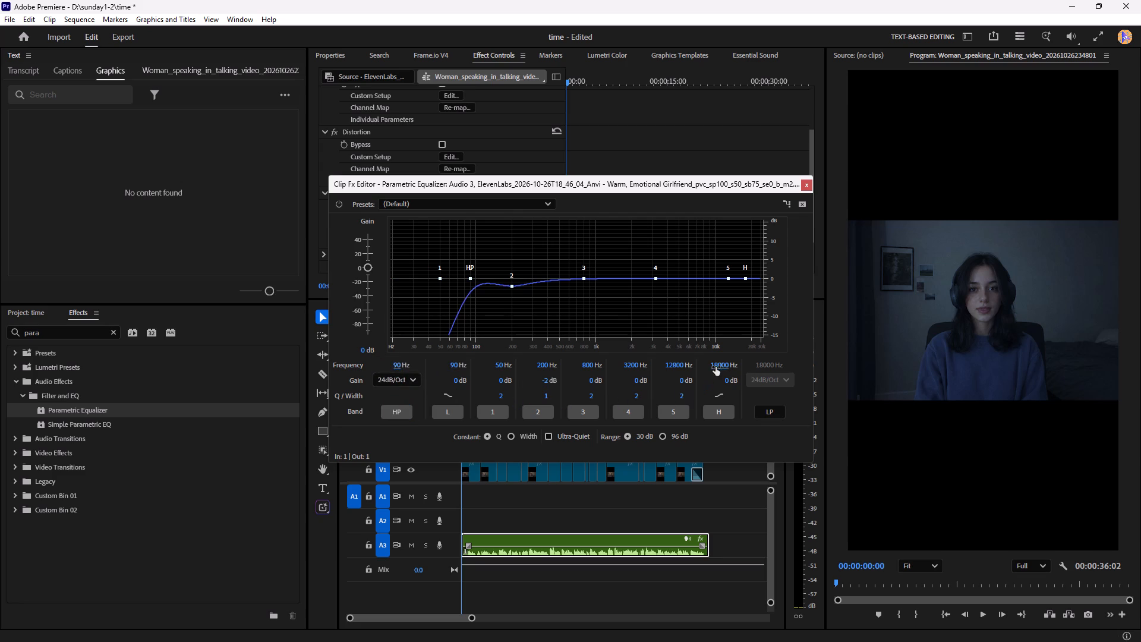
Set the equalizer's H band frequency to 8000 Hz and close the effect editor.
left_click(717, 367)
left_click(707, 364)
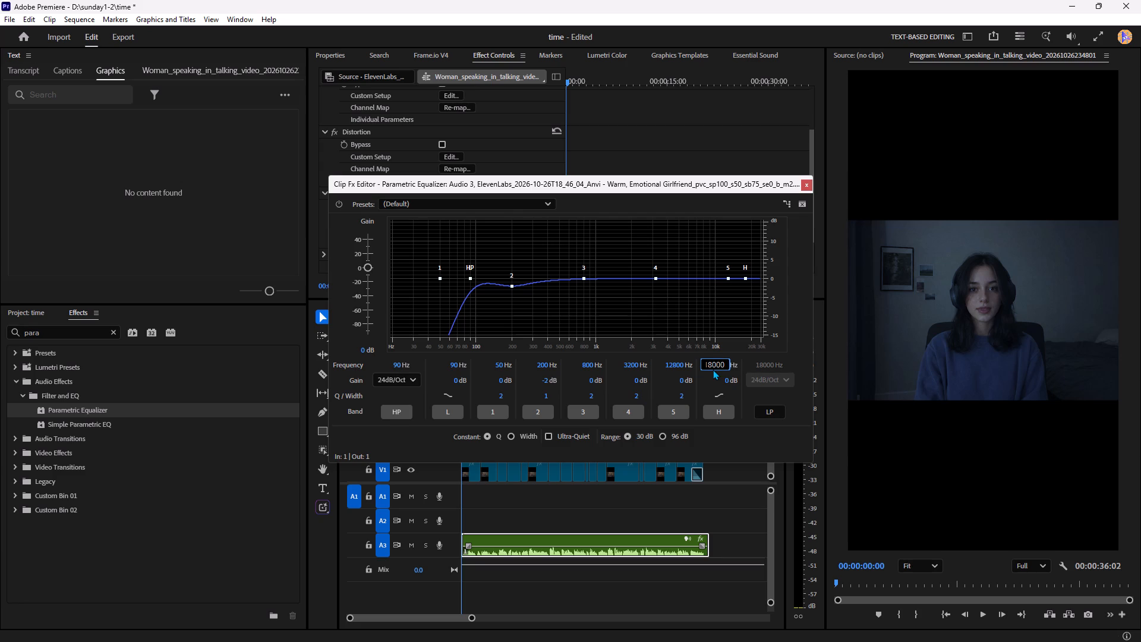
key("BackSpace")
left_click(707, 376)
left_click(806, 184)
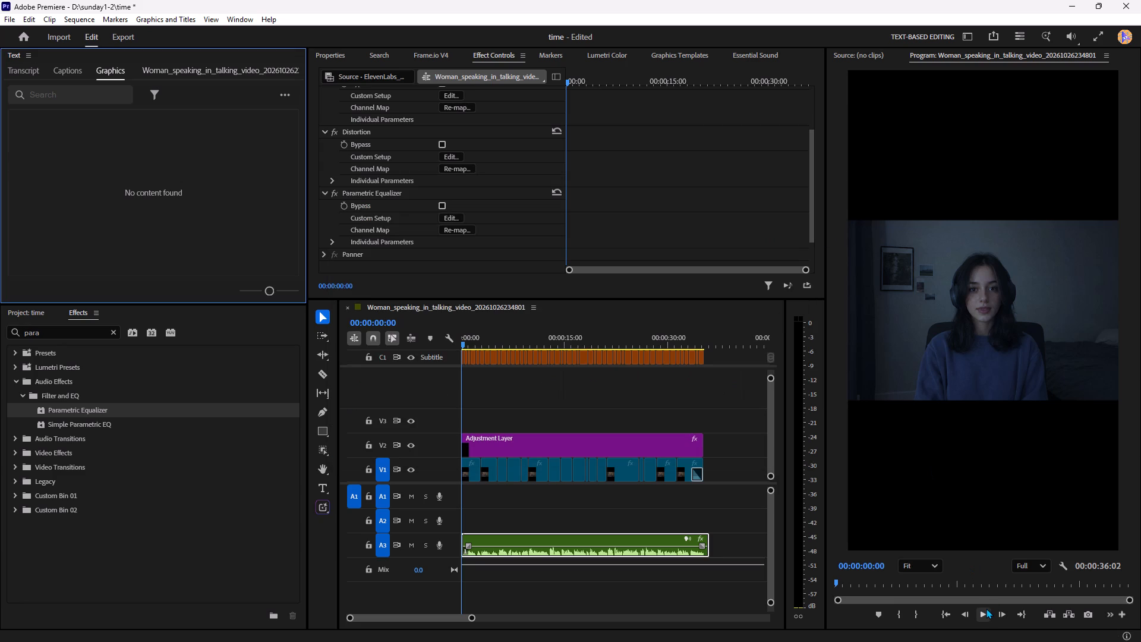
Play the sequence from the start through the closing fade-out, and replay the opening seconds to hear the equalized voice.
left_click(986, 608)
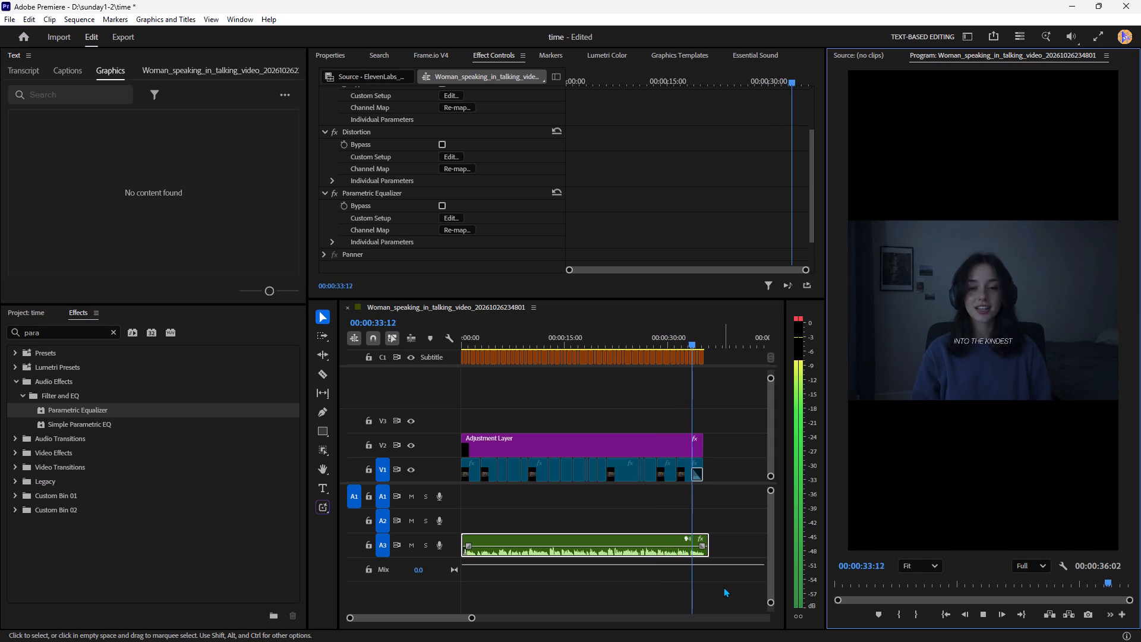
left_click(985, 615)
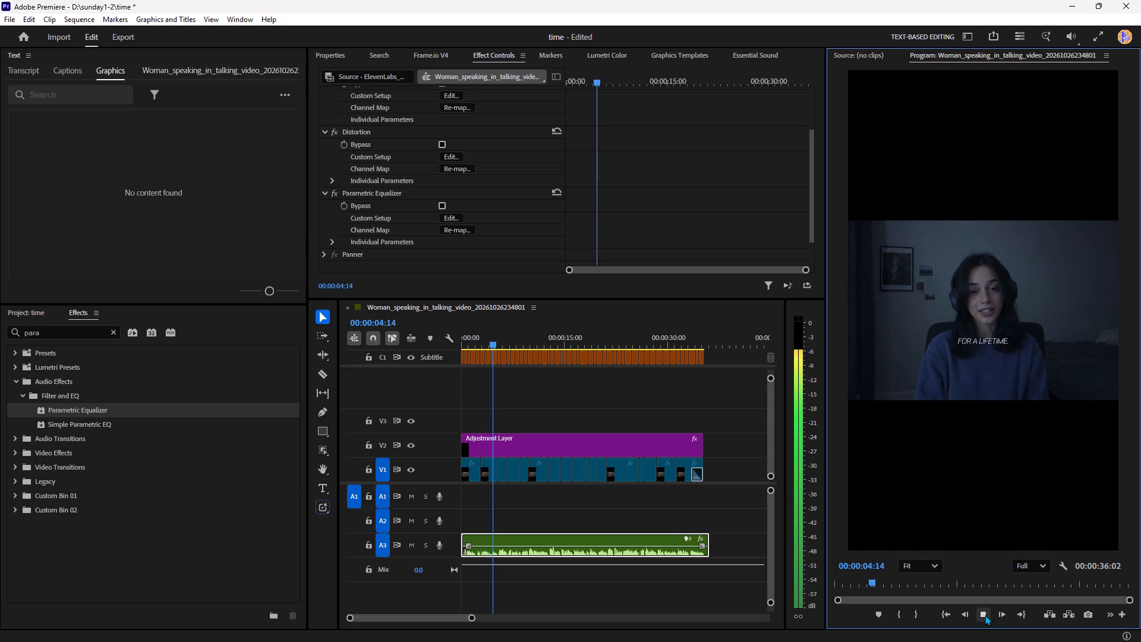
left_click(985, 615)
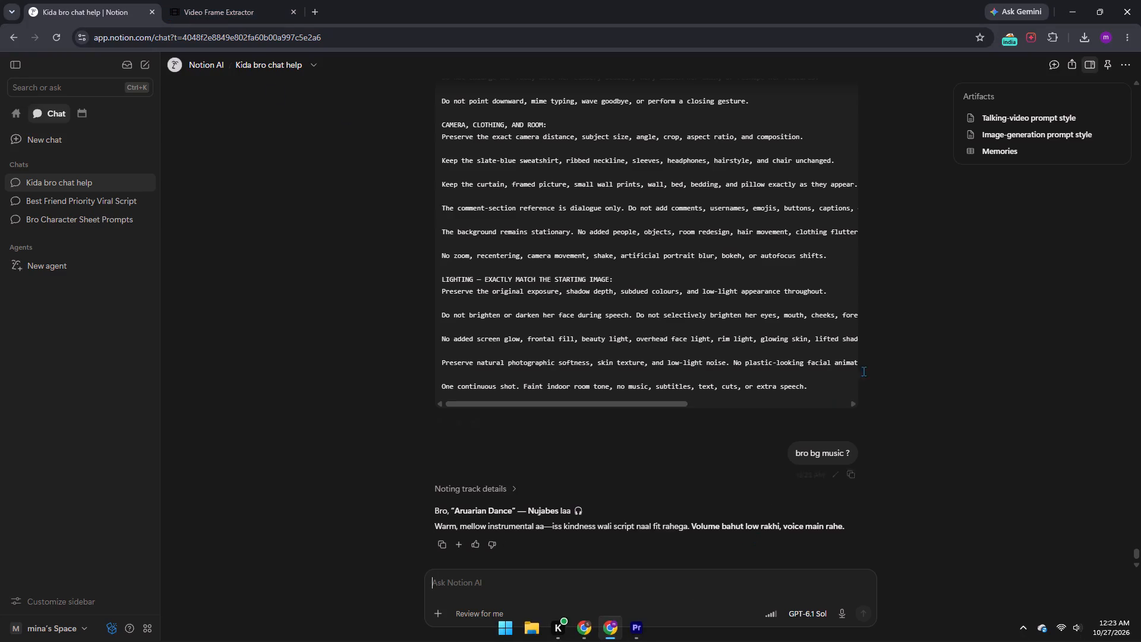
Switch to another Chrome profile and open YouTube from a "yt" search.
left_click(1101, 39)
left_click(973, 508)
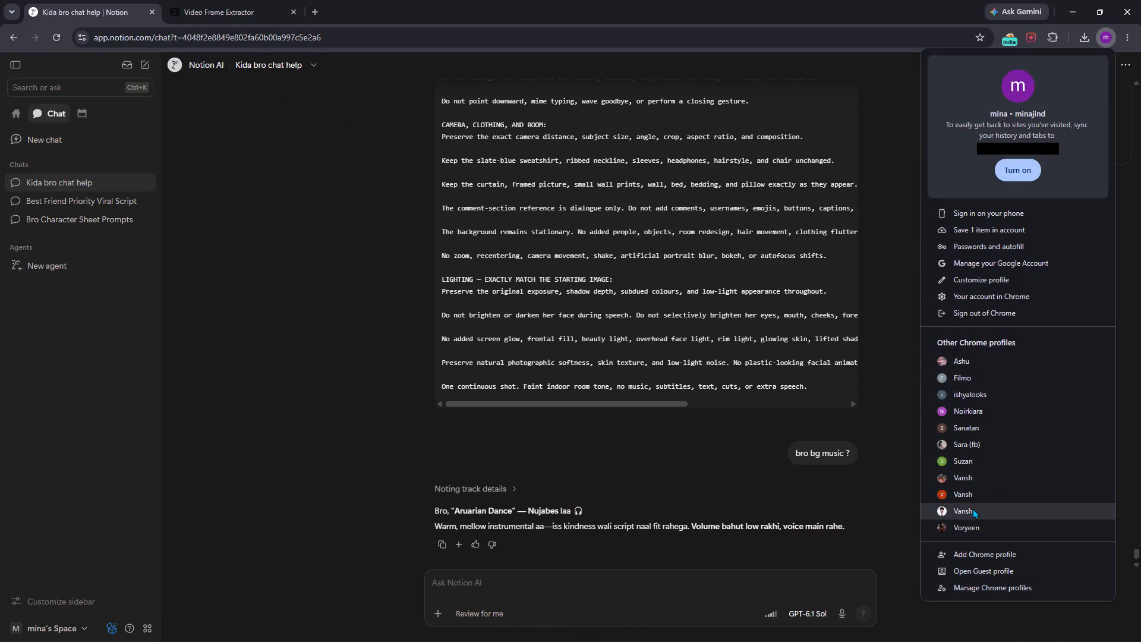
left_click(205, 37)
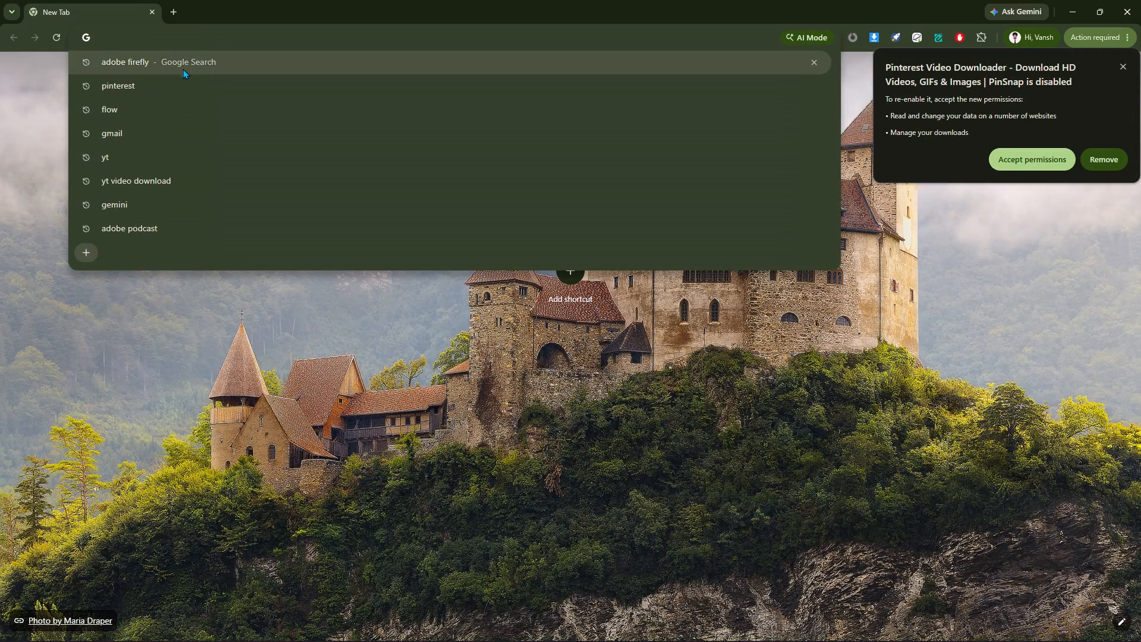
left_click(157, 168)
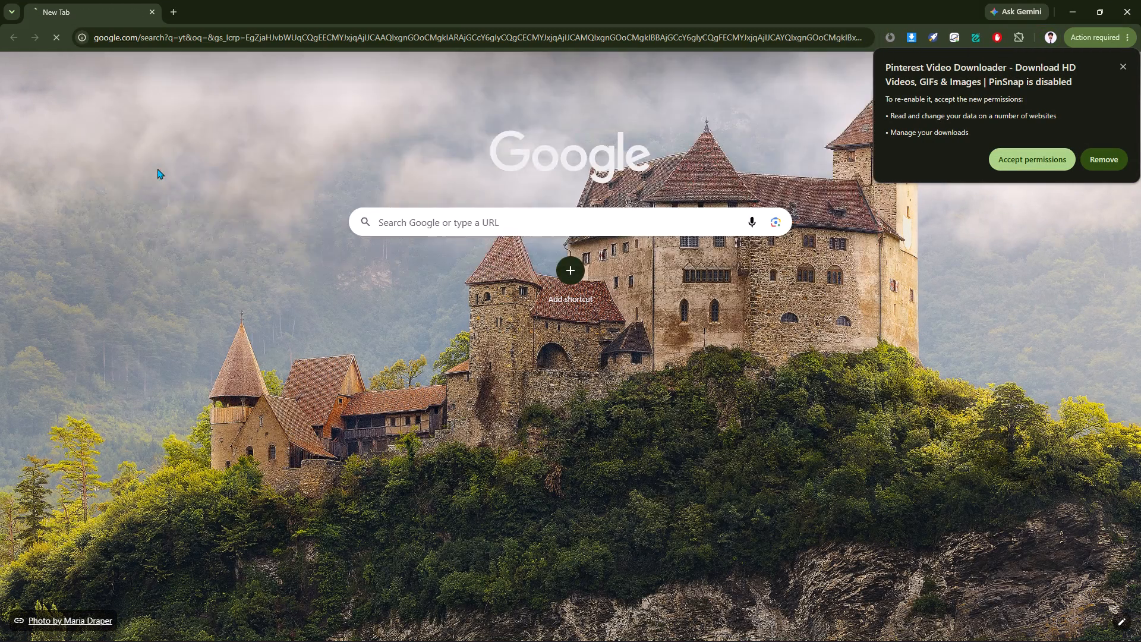
left_click(194, 191)
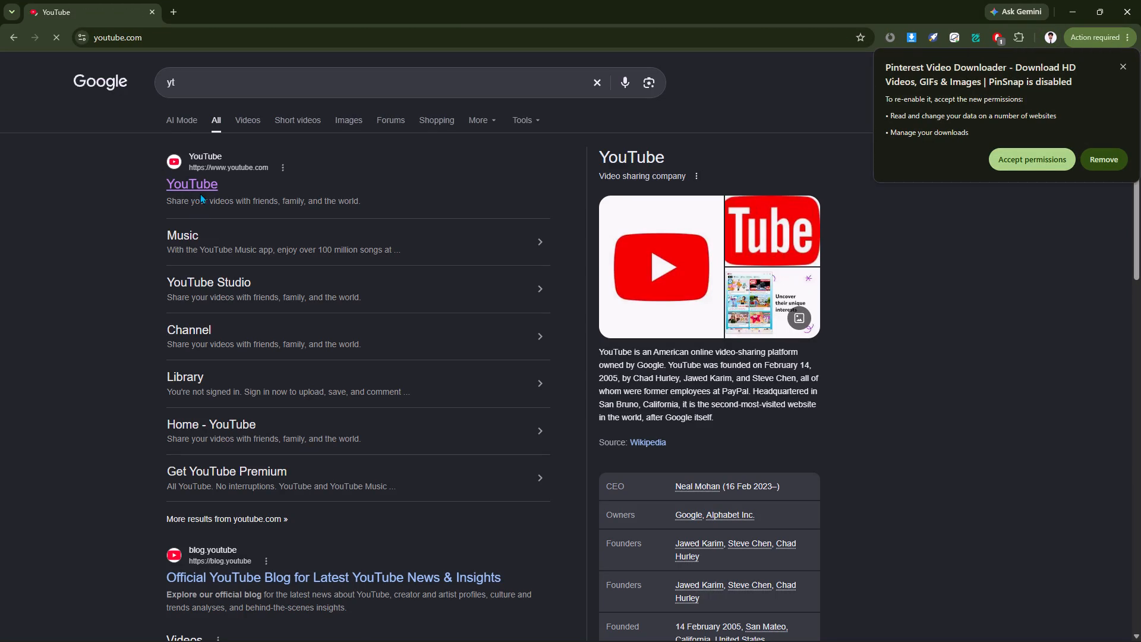
Search YouTube for "aruarian dance", dismiss the extension notice, and open the Nujabes track.
left_click(538, 70)
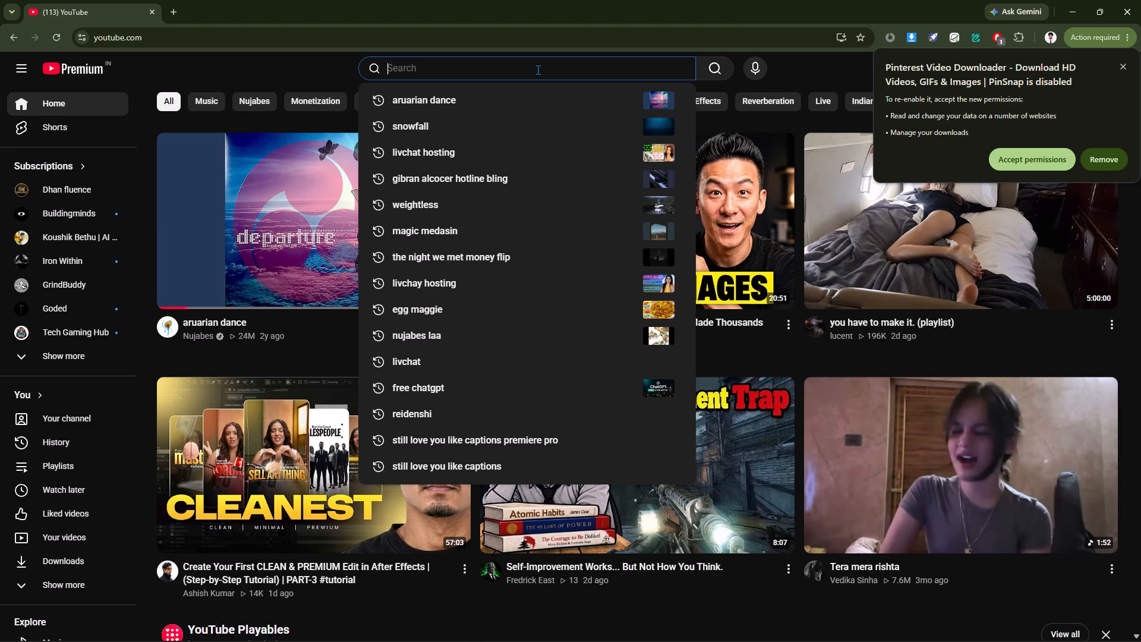
type("aru")
key("a")
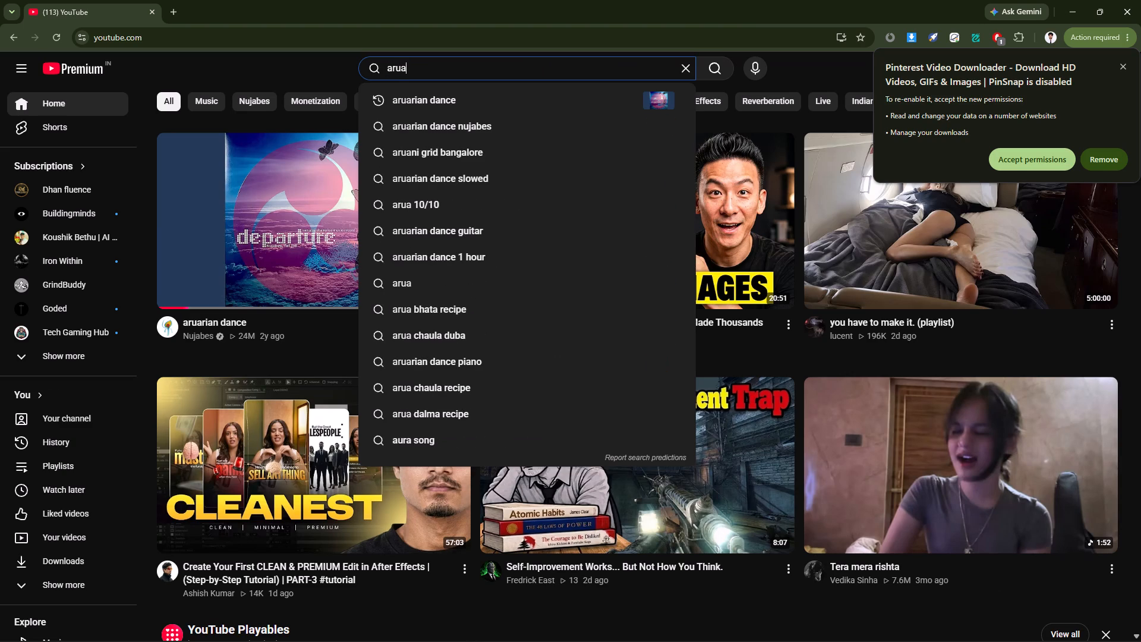
left_click(496, 104)
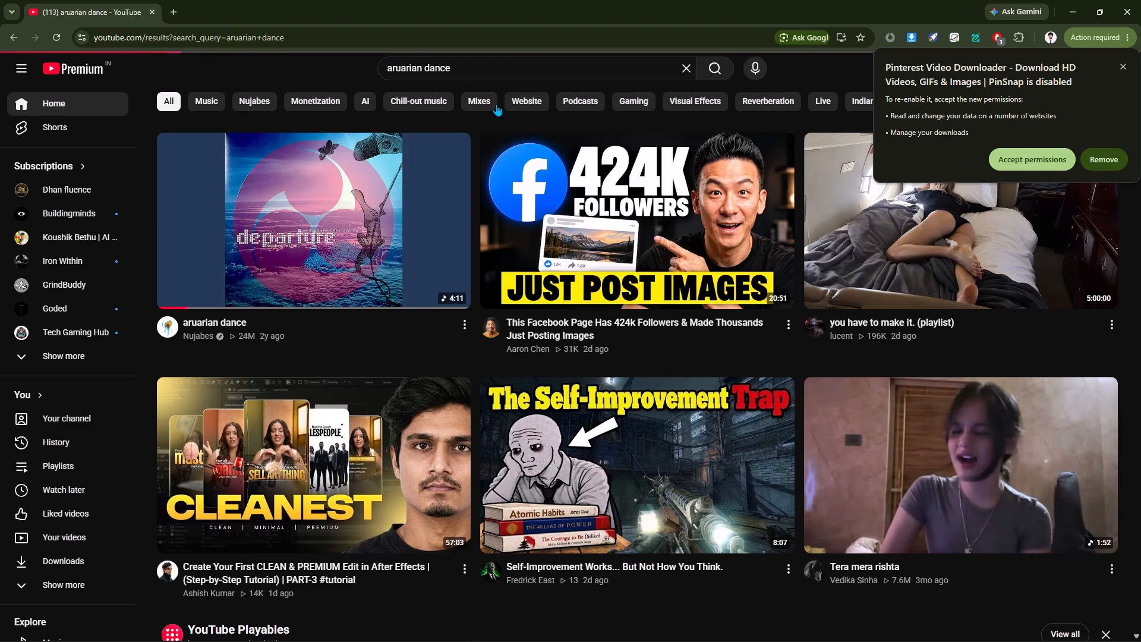
left_click(1121, 65)
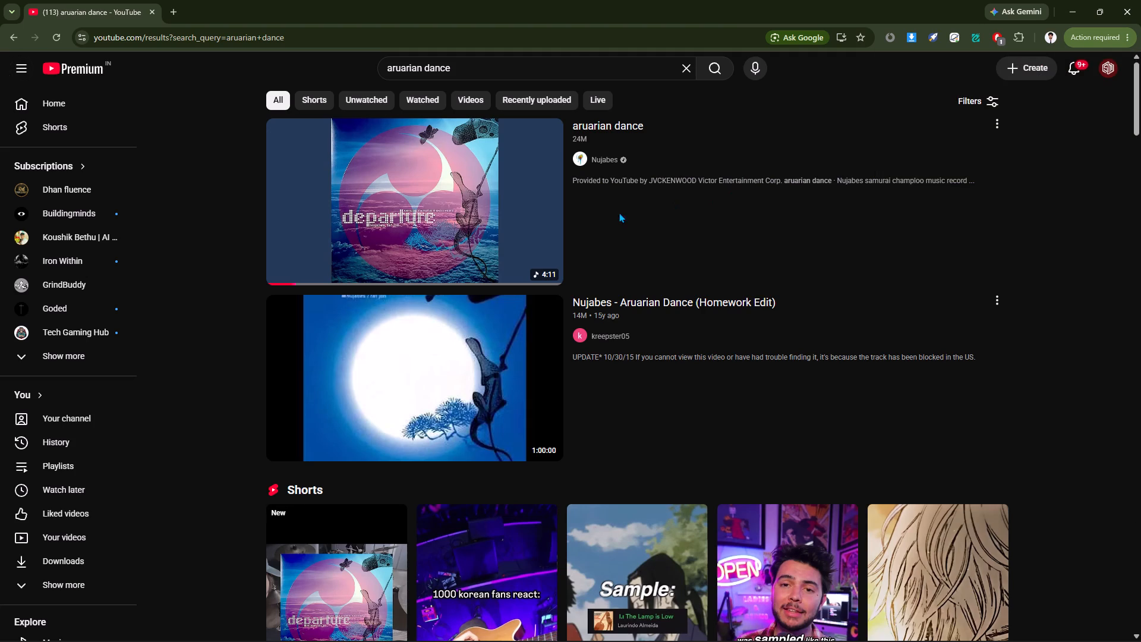
left_click(561, 229)
left_click(475, 447)
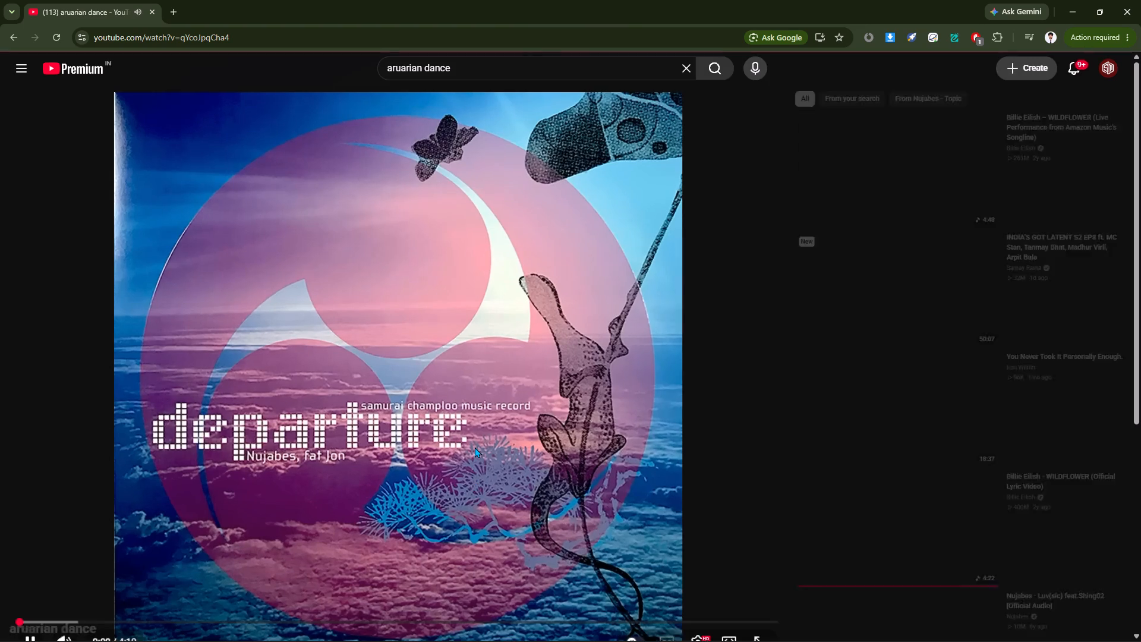
Copy the share link of the Nujabes "aruarian dance" video and close the sharing dialog.
scroll(475, 447, "down", 3)
left_click(434, 349)
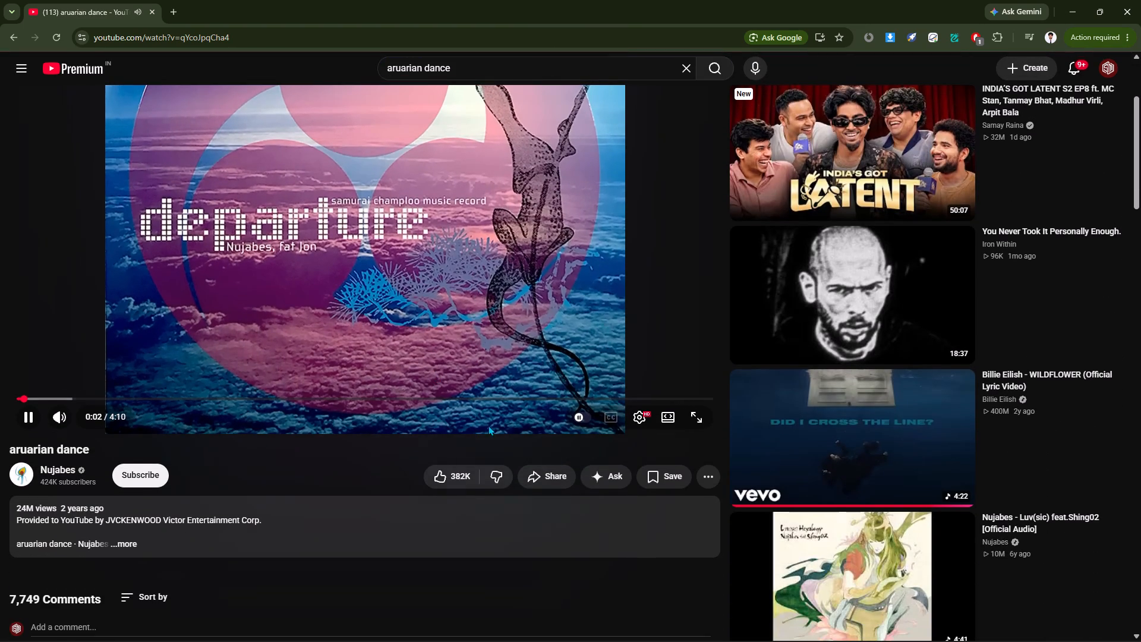
left_click(543, 479)
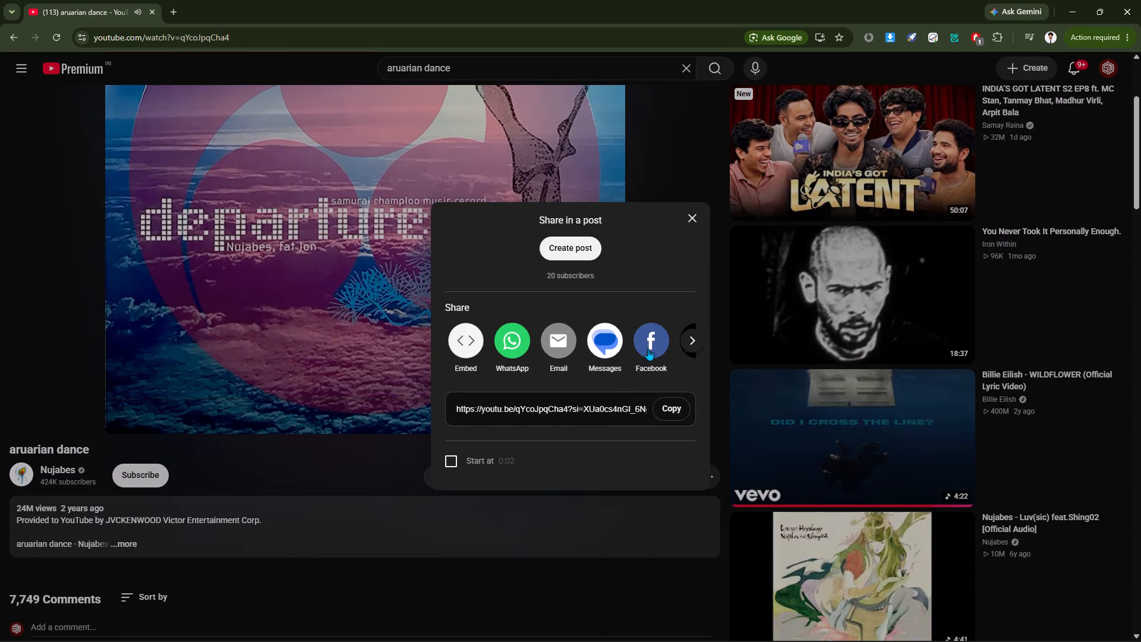
left_click(660, 408)
left_click(692, 215)
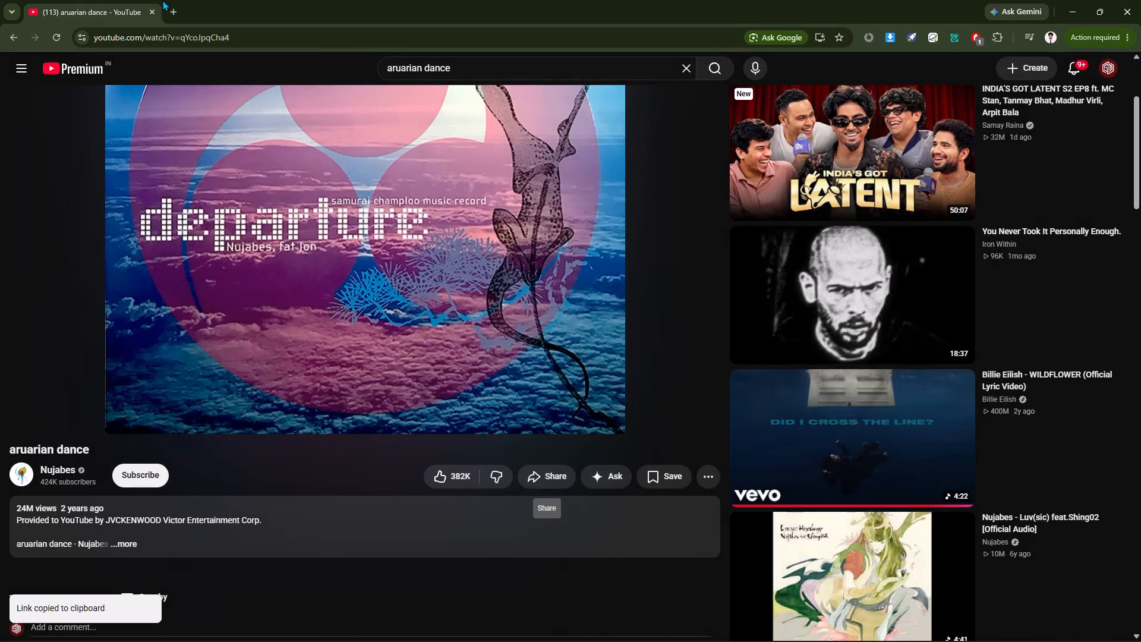
Open the VidsSave YouTube downloader in a new tab, paste the copied link, and download the 1080P MP4.
left_click(171, 1)
left_click(161, 37)
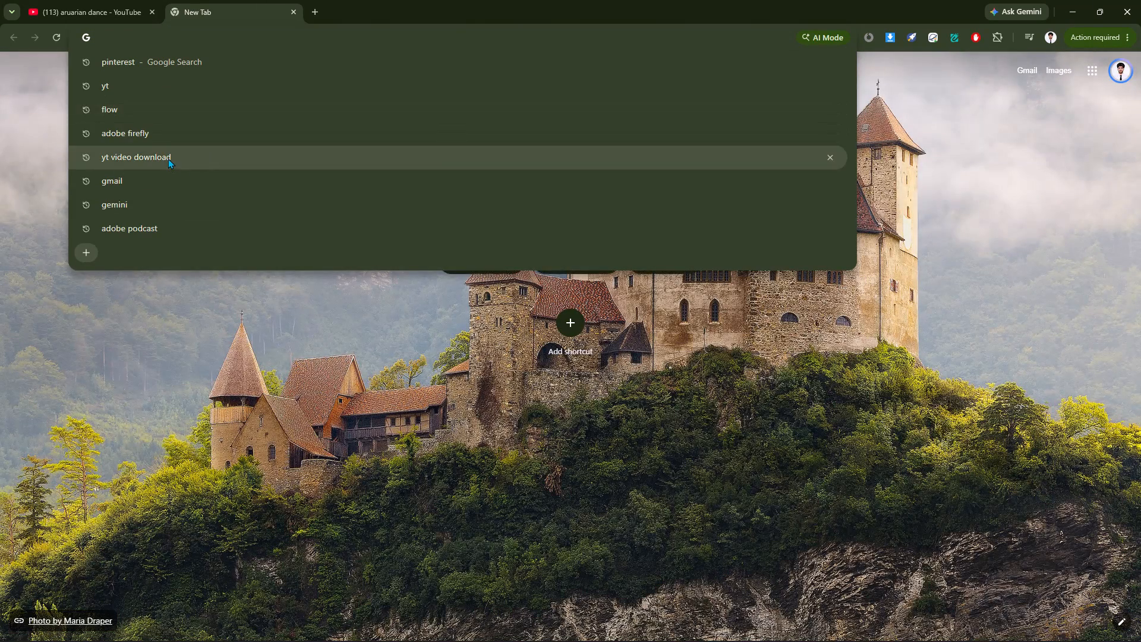
left_click(168, 158)
left_click(233, 182)
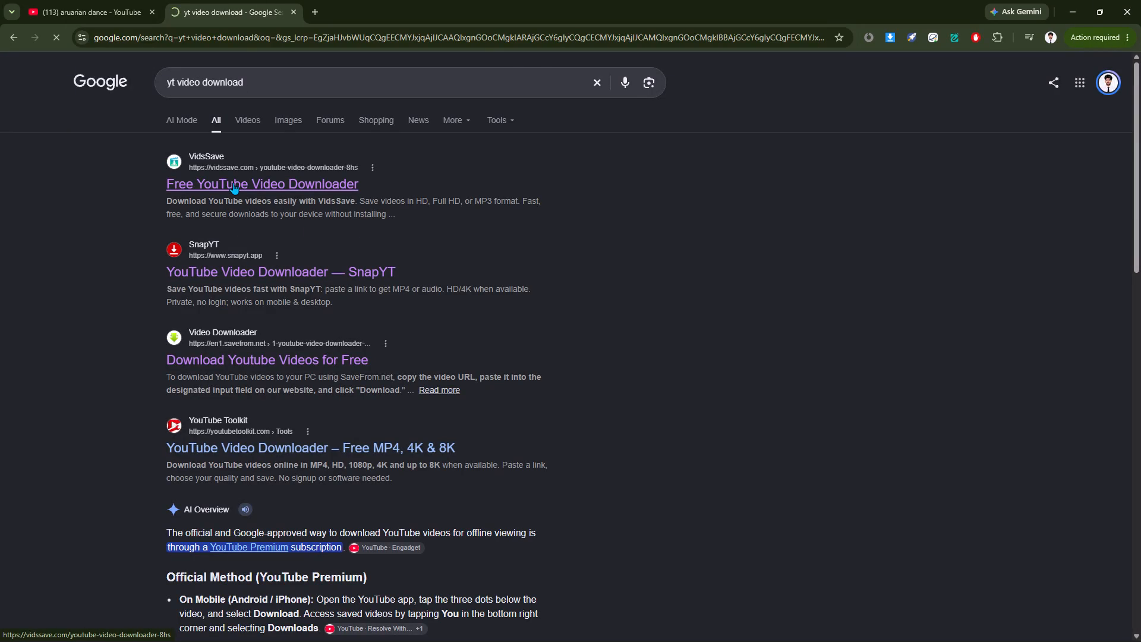
right_click(408, 295)
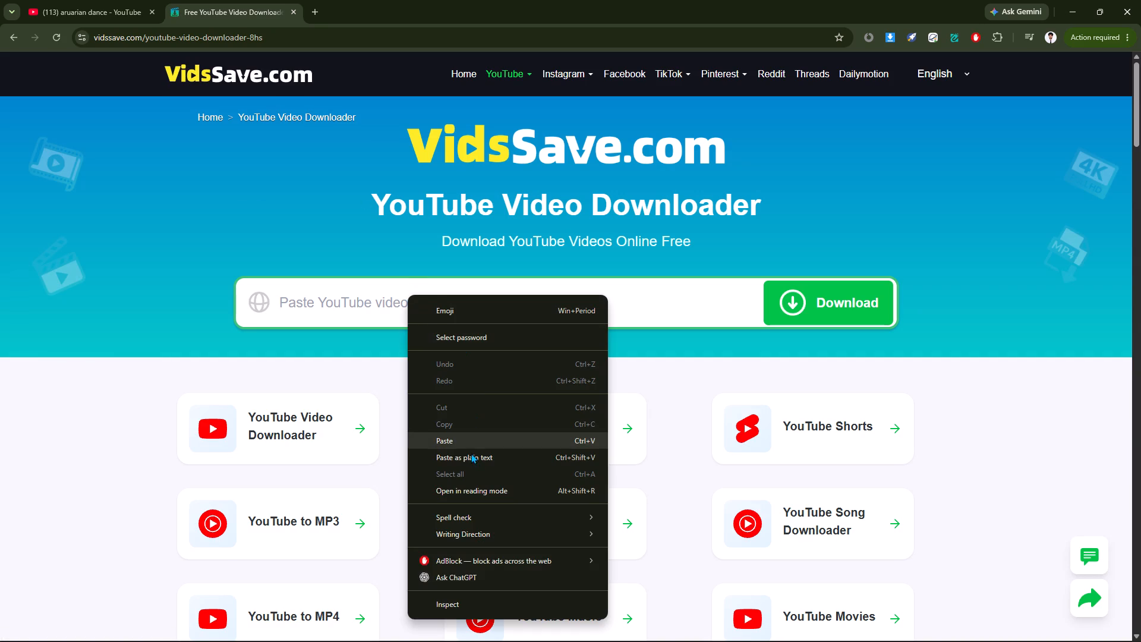
left_click(471, 443)
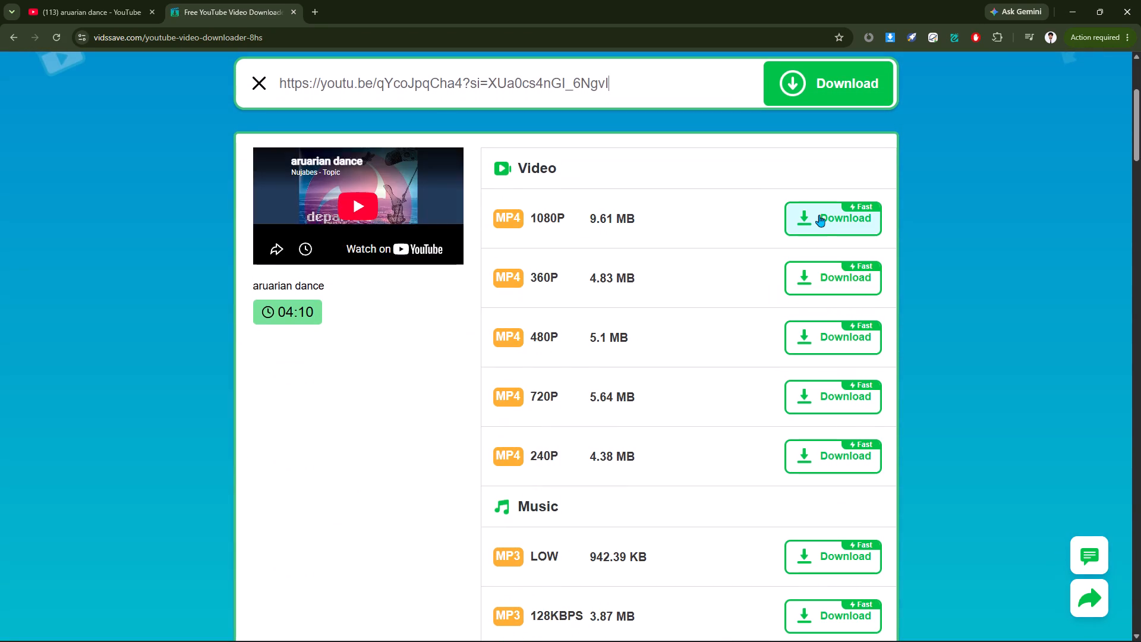
left_click(819, 215)
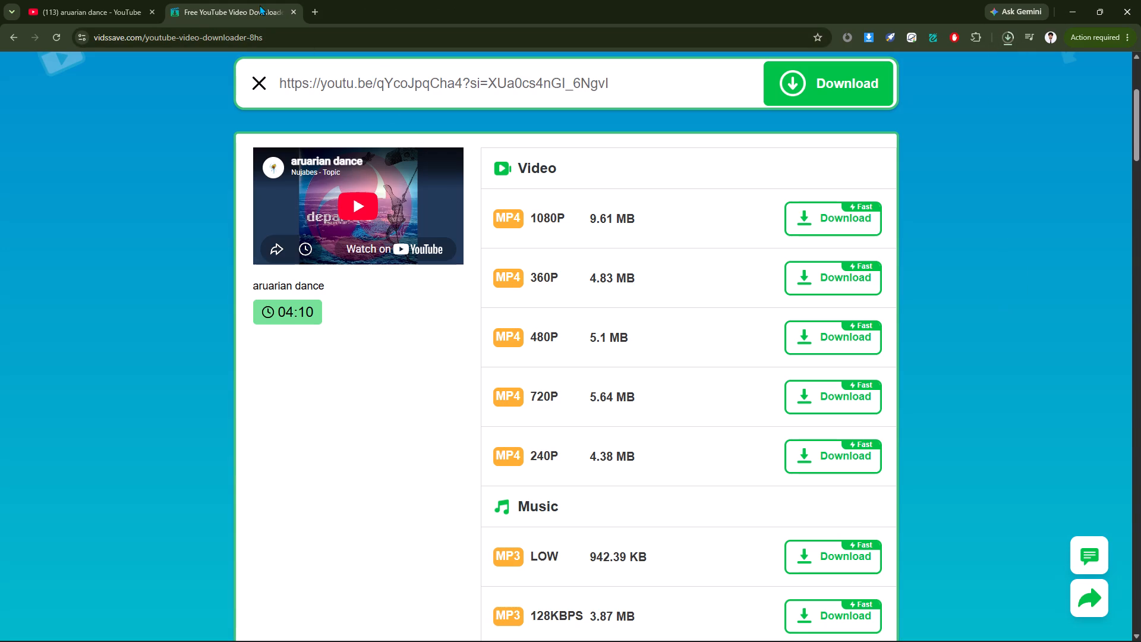
Switch to Premiere, return the playhead to the sequence start, and import "vidssave.com aruarian dance 5 1080P" from Downloads.
left_click(1140, 0)
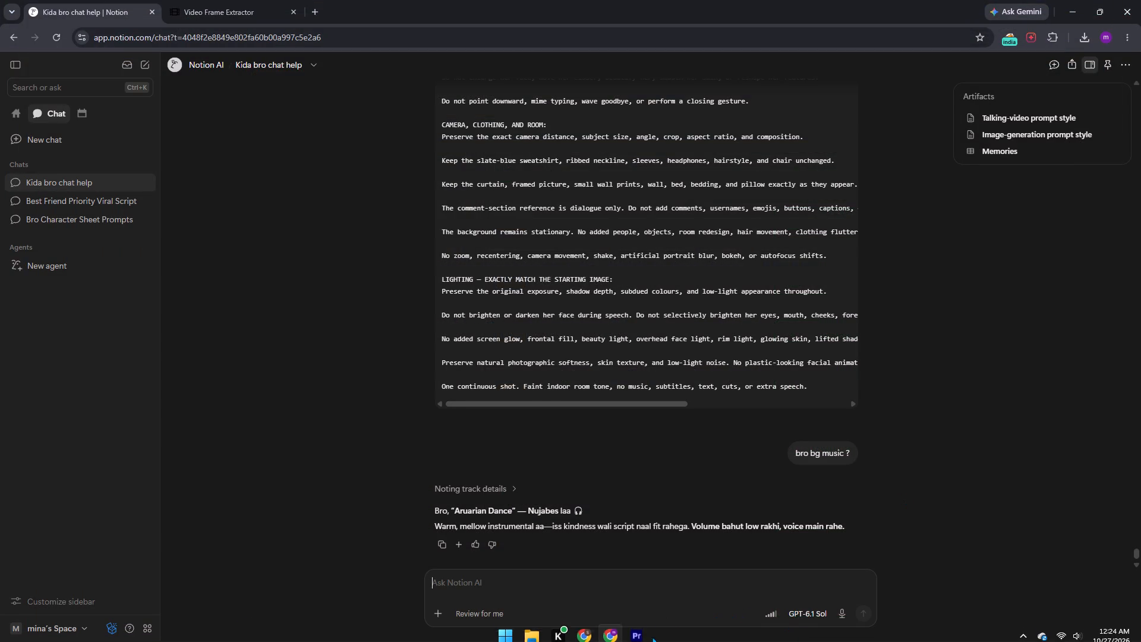
left_click(641, 627)
left_click_drag(480, 339, 459, 342)
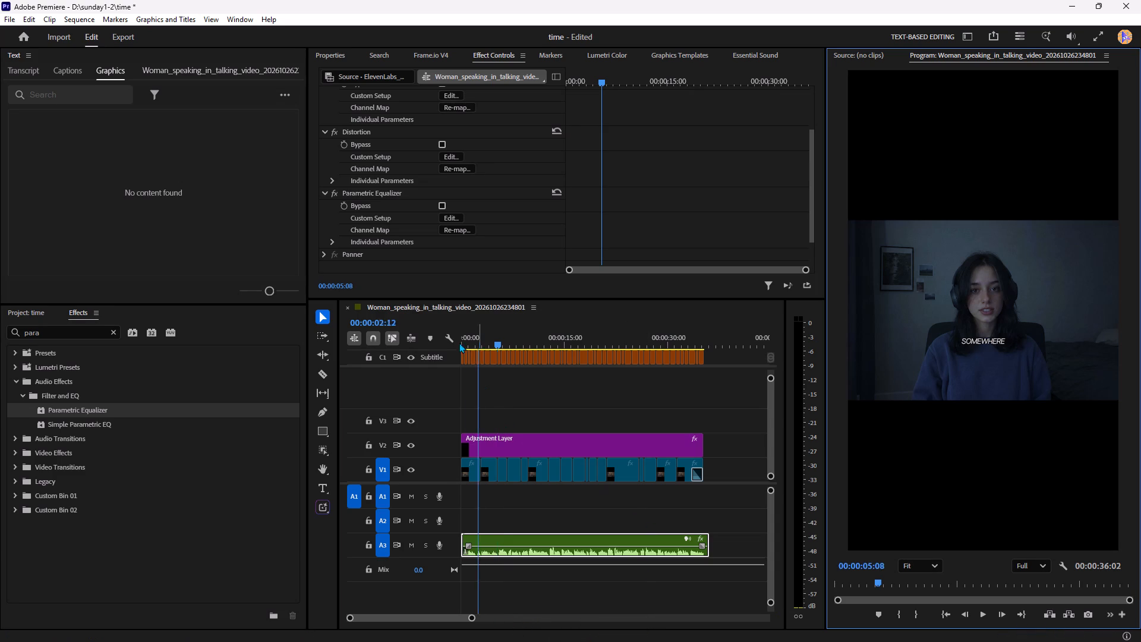
left_click_drag(459, 342, 385, 342)
key("ctrl+i")
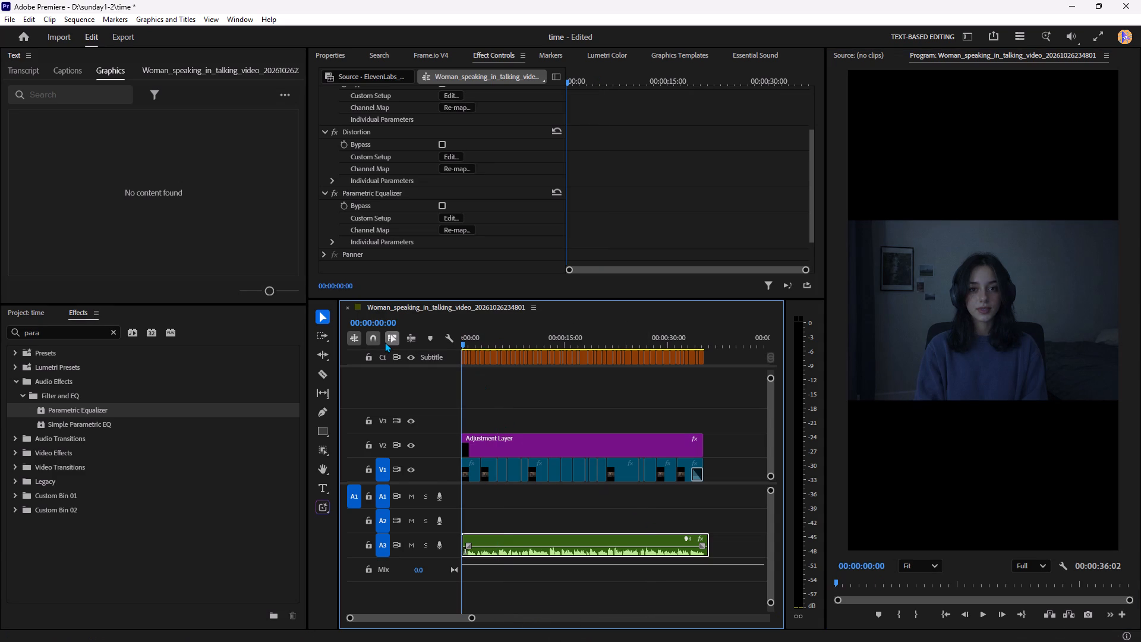
left_click(150, 131)
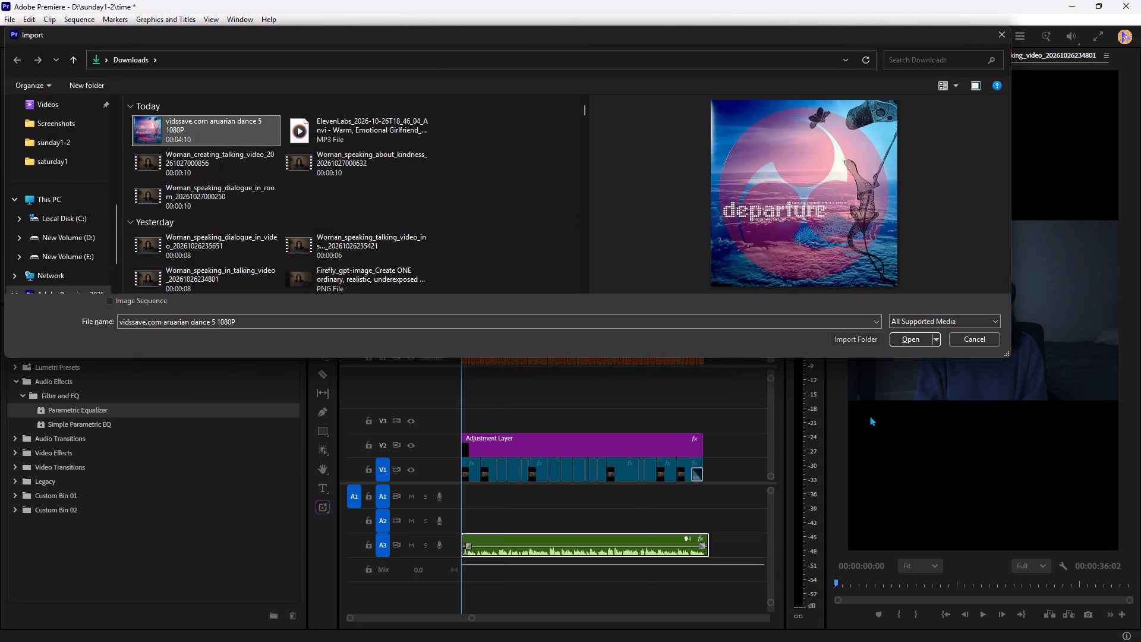
left_click(914, 342)
Place the aruarian dance clip after the edit on V1 and A1, unlink it, and delete its video part.
scroll(636, 424, "down", 3)
scroll(570, 451, "down", 3)
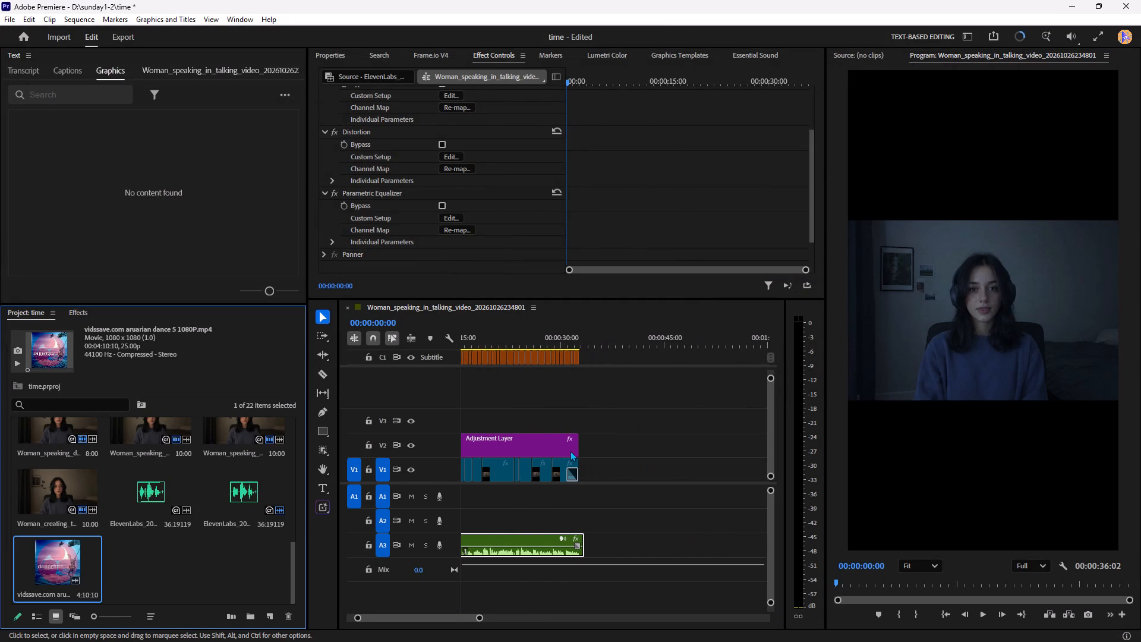
scroll(570, 451, "down", 1)
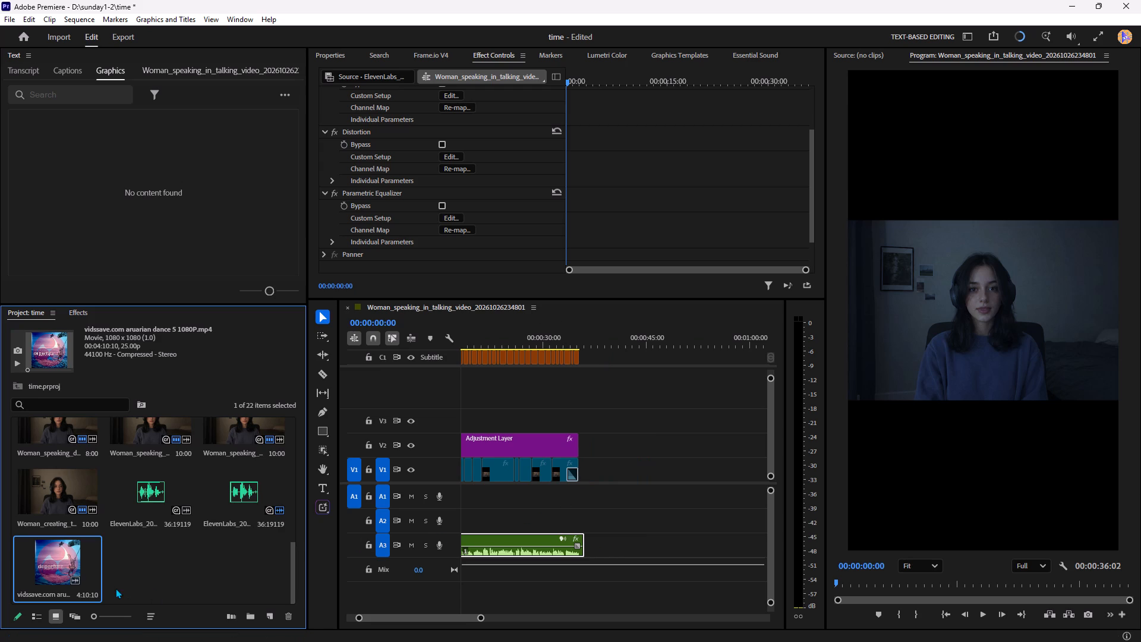
left_click_drag(68, 568, 646, 506)
scroll(646, 506, "down", 5)
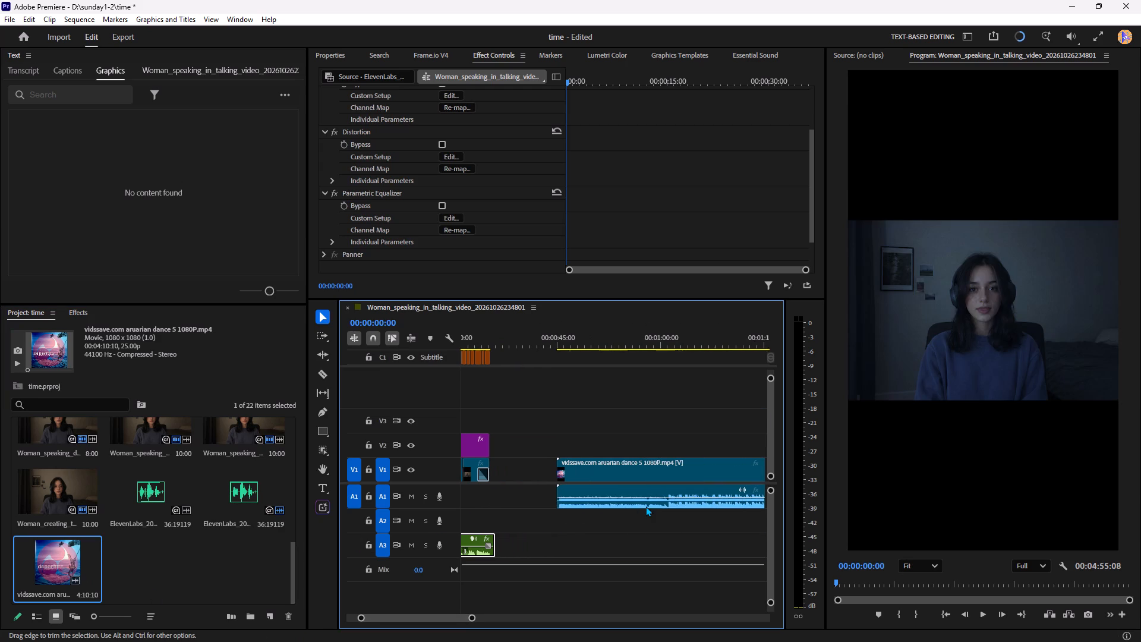
scroll(646, 506, "down", 2)
left_click(555, 470)
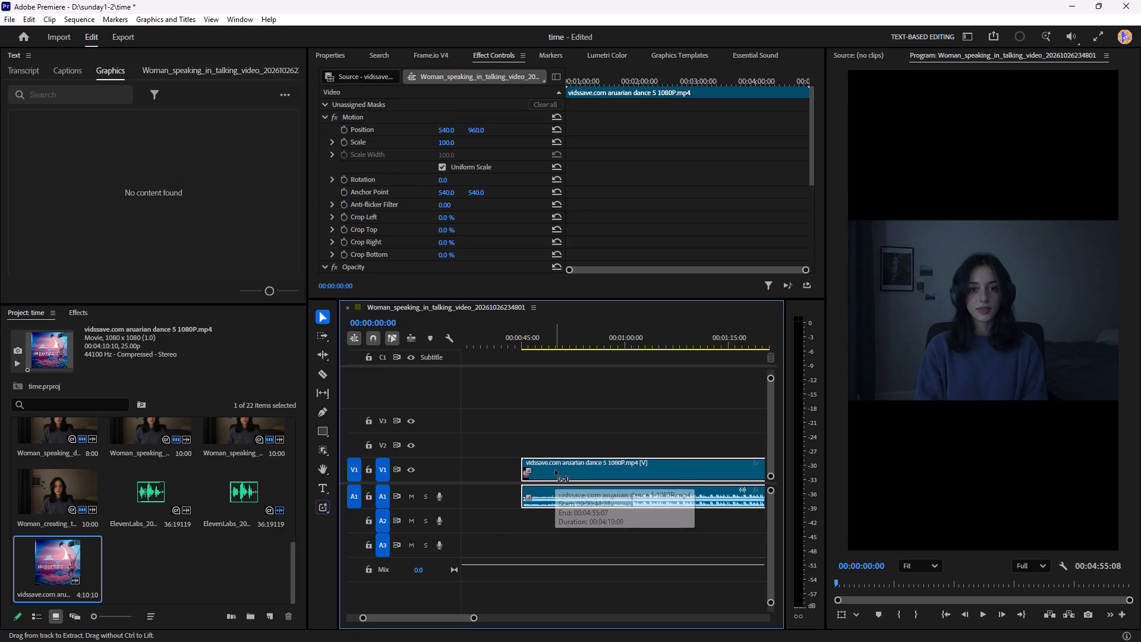
key("ctrl+l")
key("Delete")
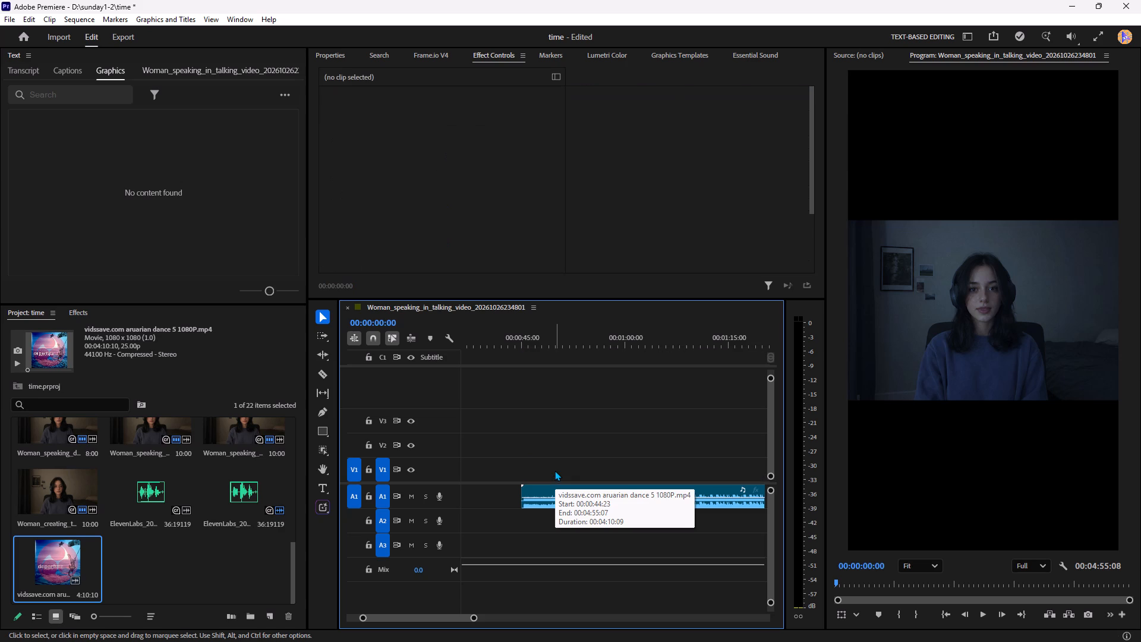
Play the aruarian dance audio from the start of its clip to hear the music.
left_click(522, 346)
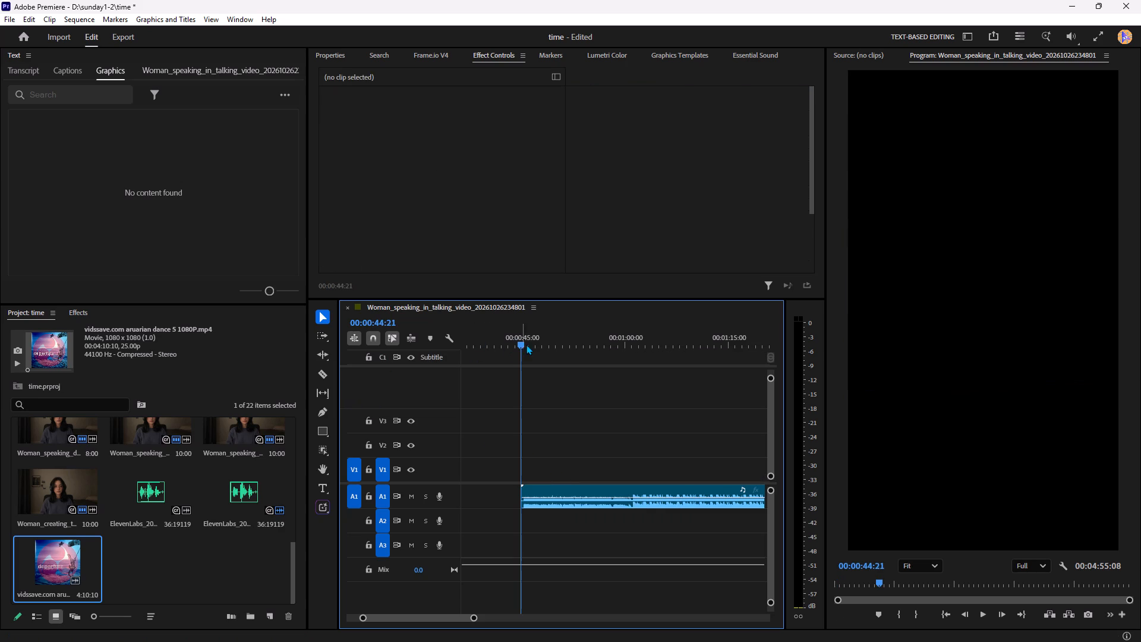
key("space")
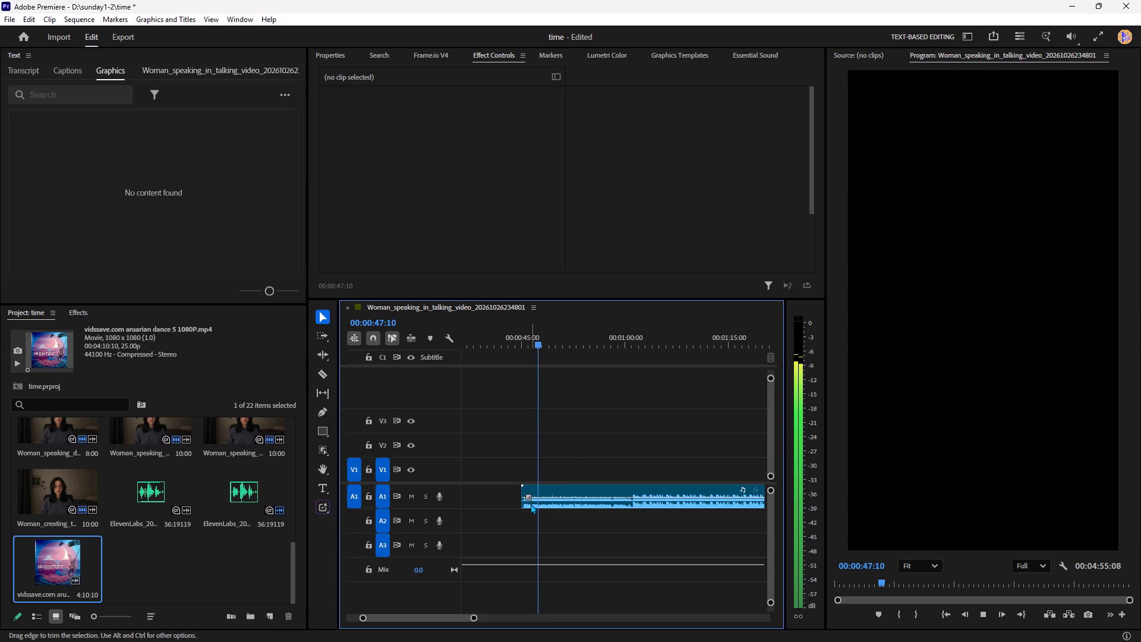
Move the aruarian dance audio clip to the very start of the sequence on track A2, above the voice clip.
left_click_drag(565, 490, 462, 509)
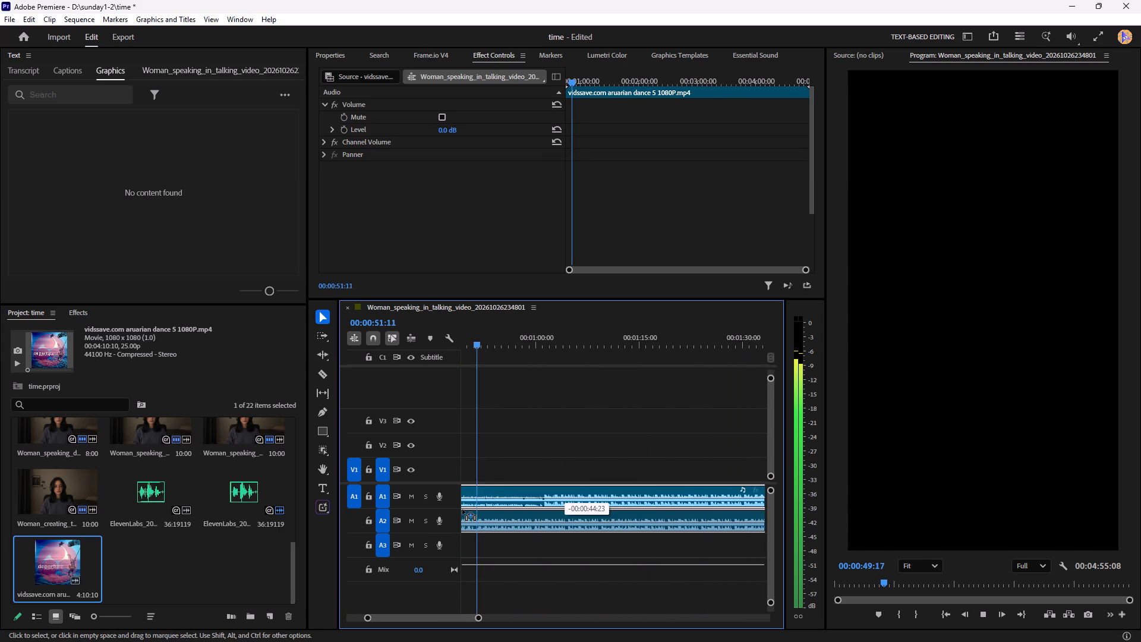
left_click_drag(462, 509, 568, 501)
key("space")
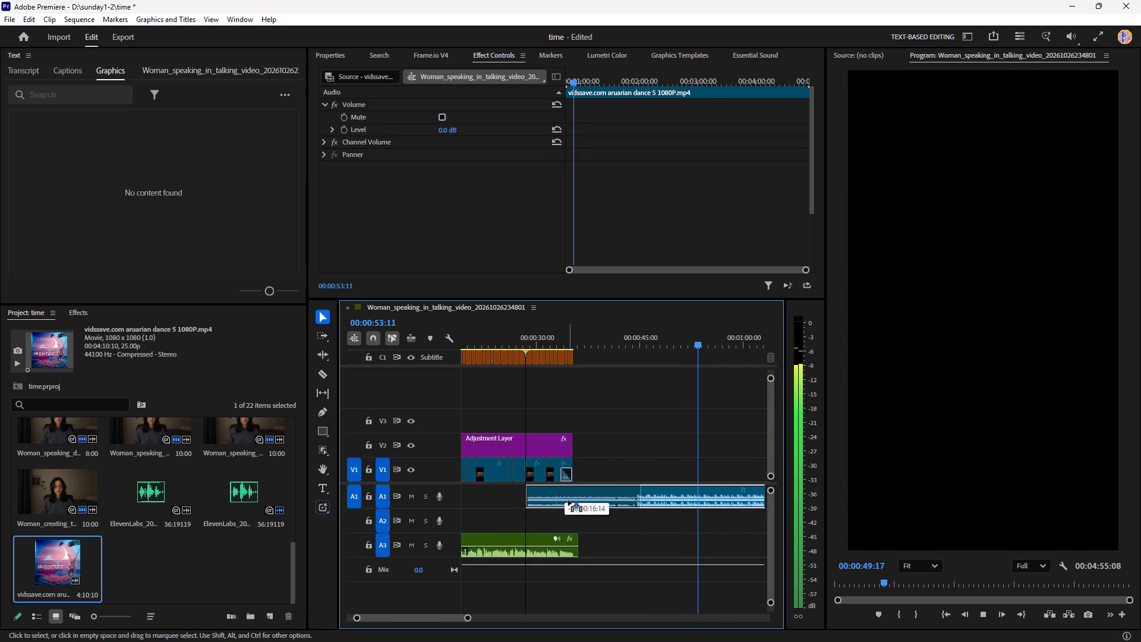
left_click_drag(568, 501, 571, 502)
key("space")
left_click_drag(548, 492, 463, 493)
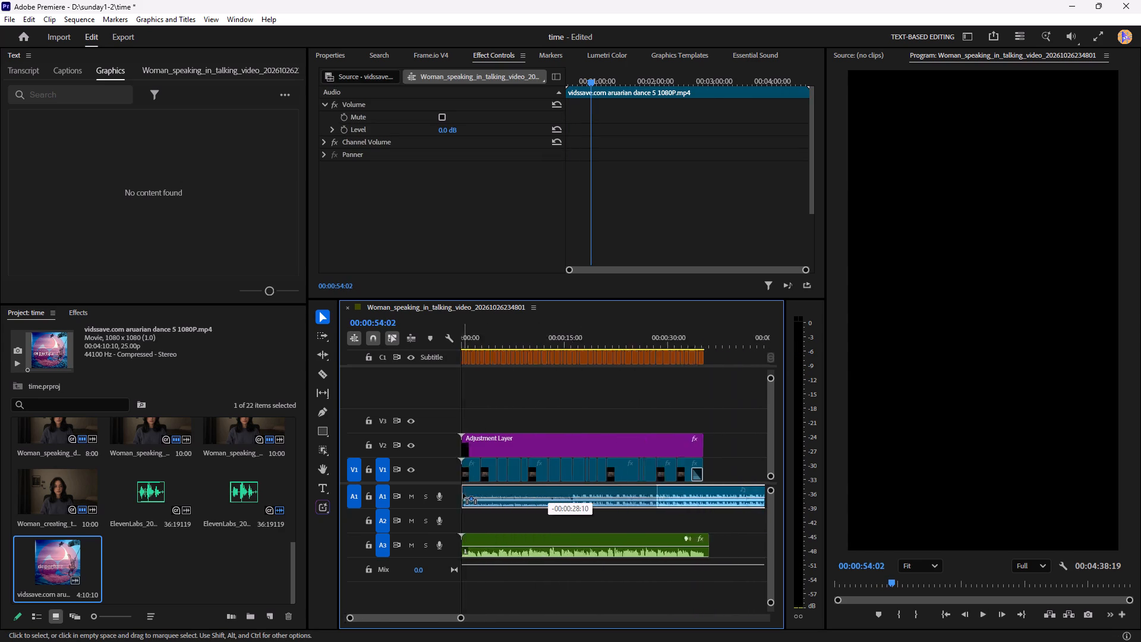
left_click_drag(463, 493, 455, 514)
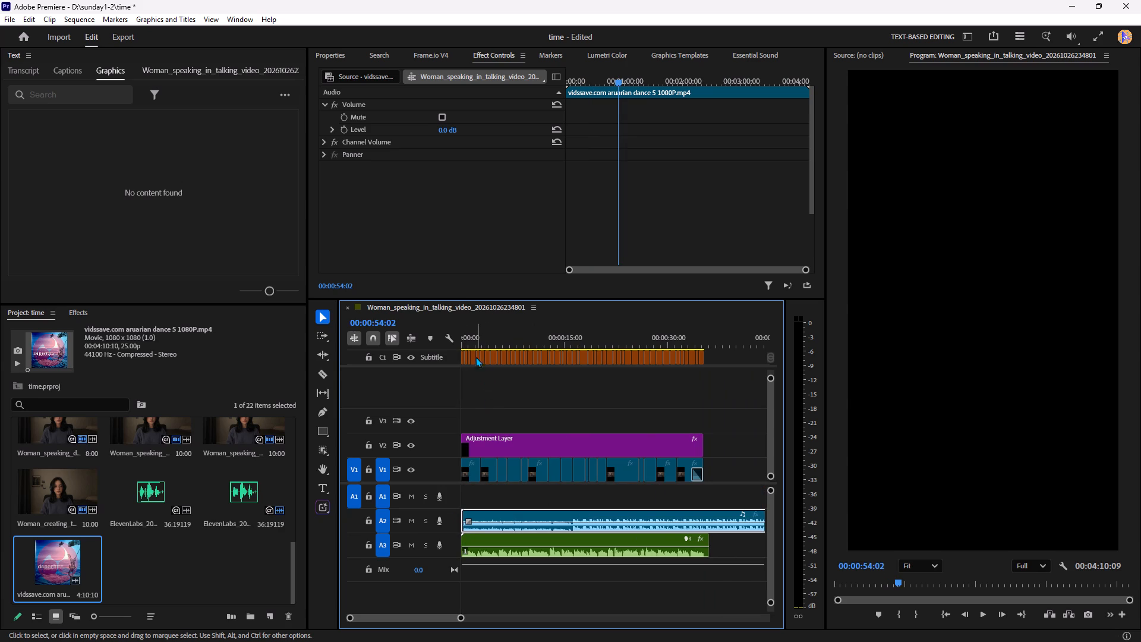
Play the sequence from the start and lower the music clip's volume level to about -12 dB beneath the voice.
left_click_drag(468, 339, 402, 348)
key("space")
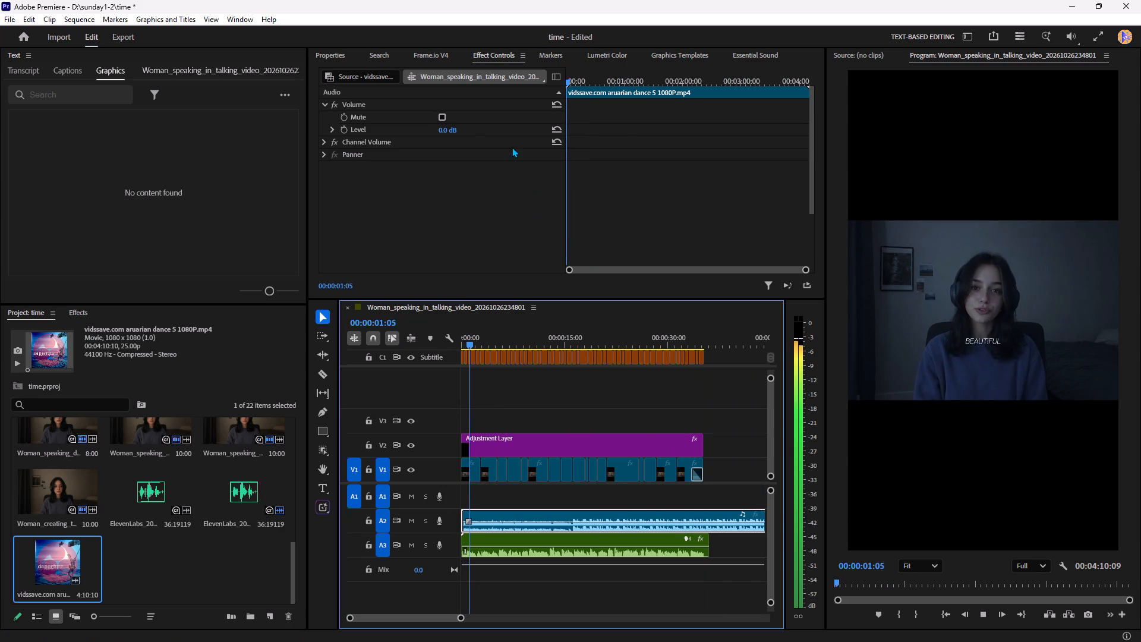
left_click_drag(451, 130, 433, 132)
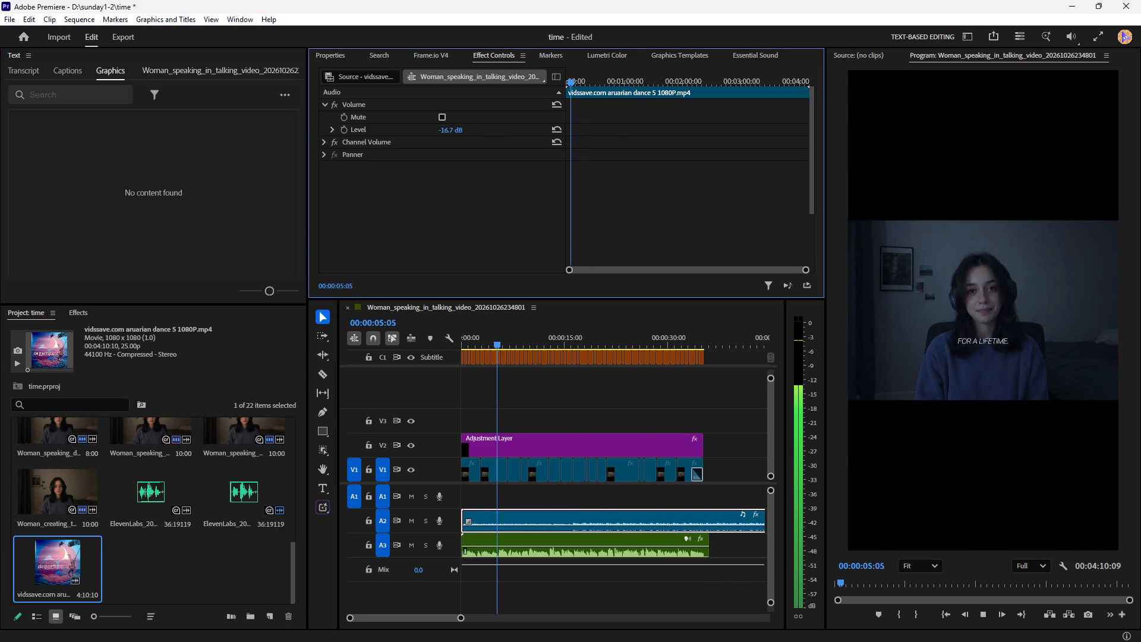
left_click_drag(433, 132, 438, 133)
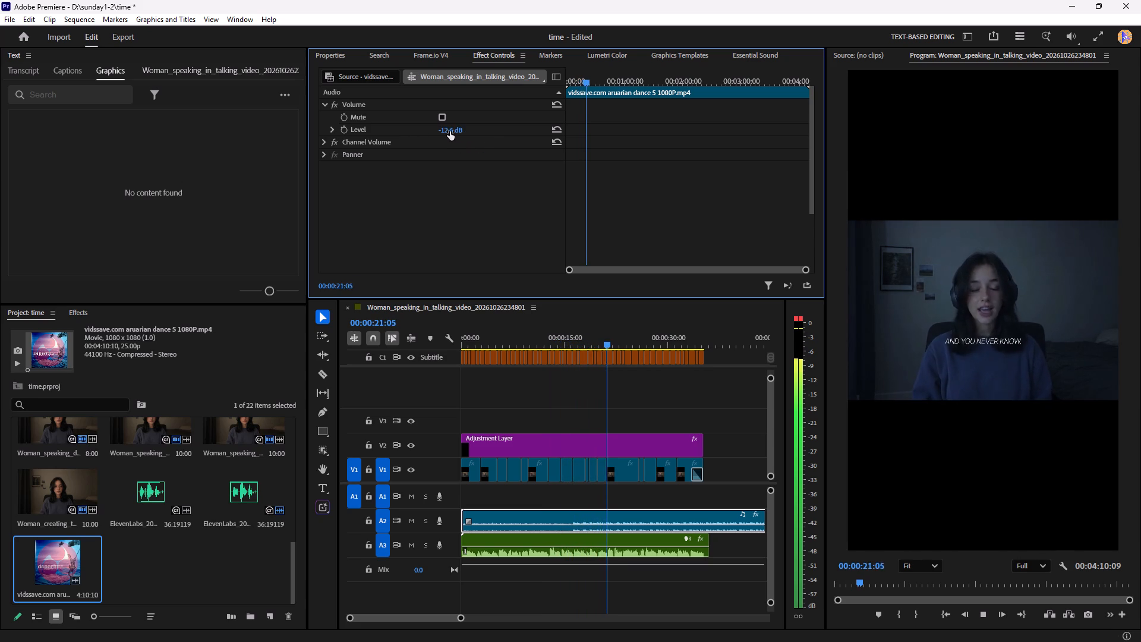
Lower the aruarian dance clip's volume level to -15.8 dB while the sequence plays, and stop playback near the end.
left_click(450, 131)
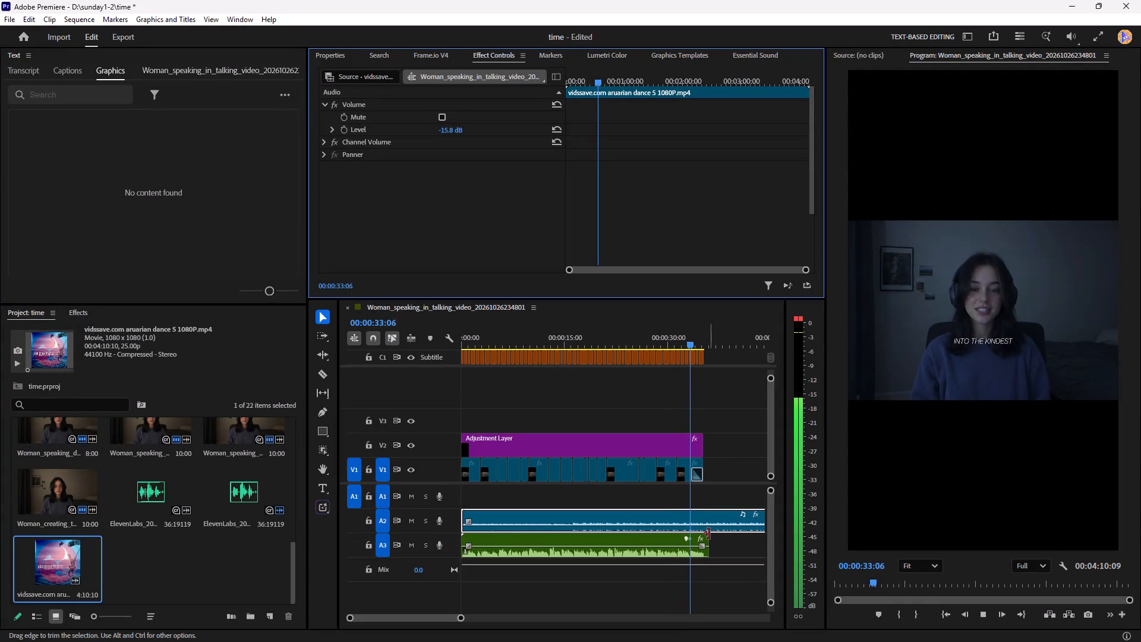
key("space")
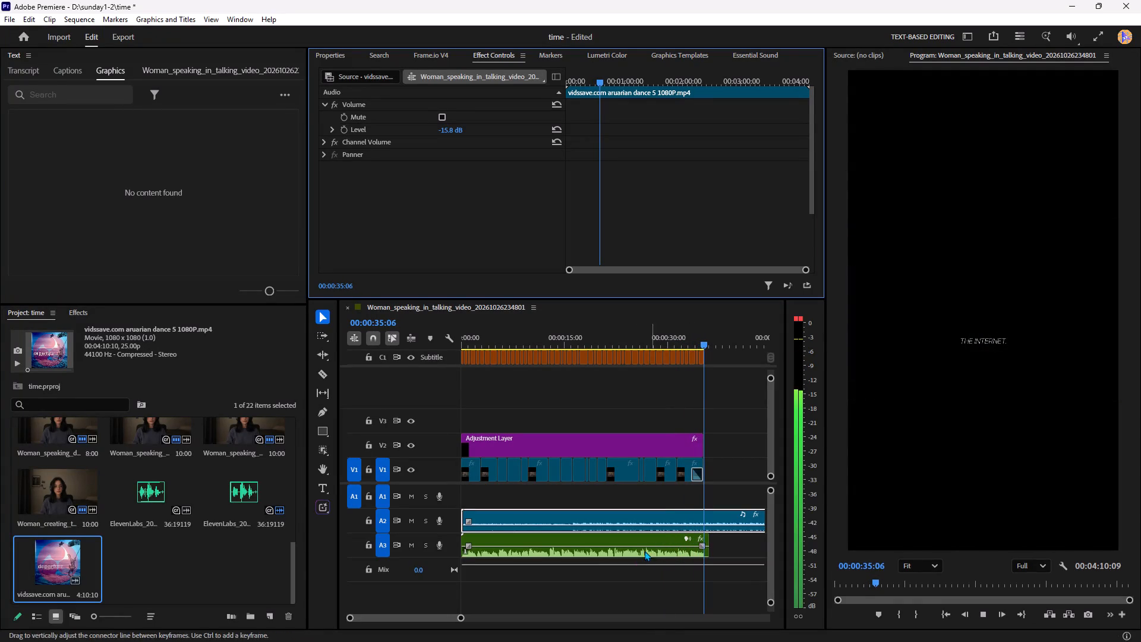
Cut the aruarian dance clip on A2 at 00:00:36:01, where the voice clip ends, and delete the remainder.
left_click_drag(460, 618, 421, 618)
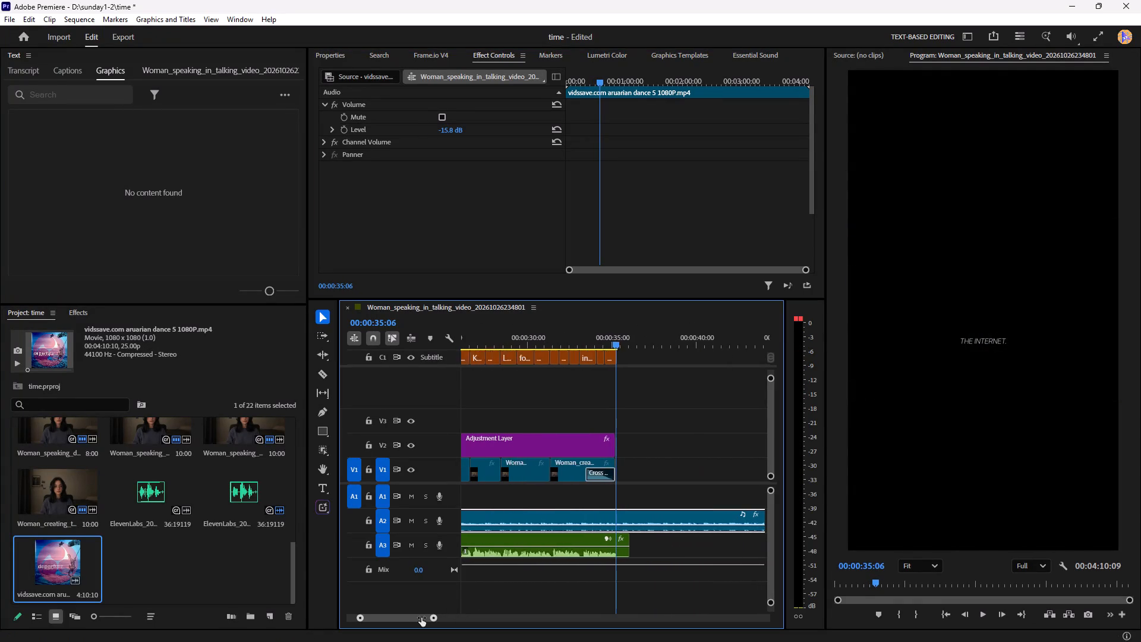
left_click_drag(421, 618, 396, 618)
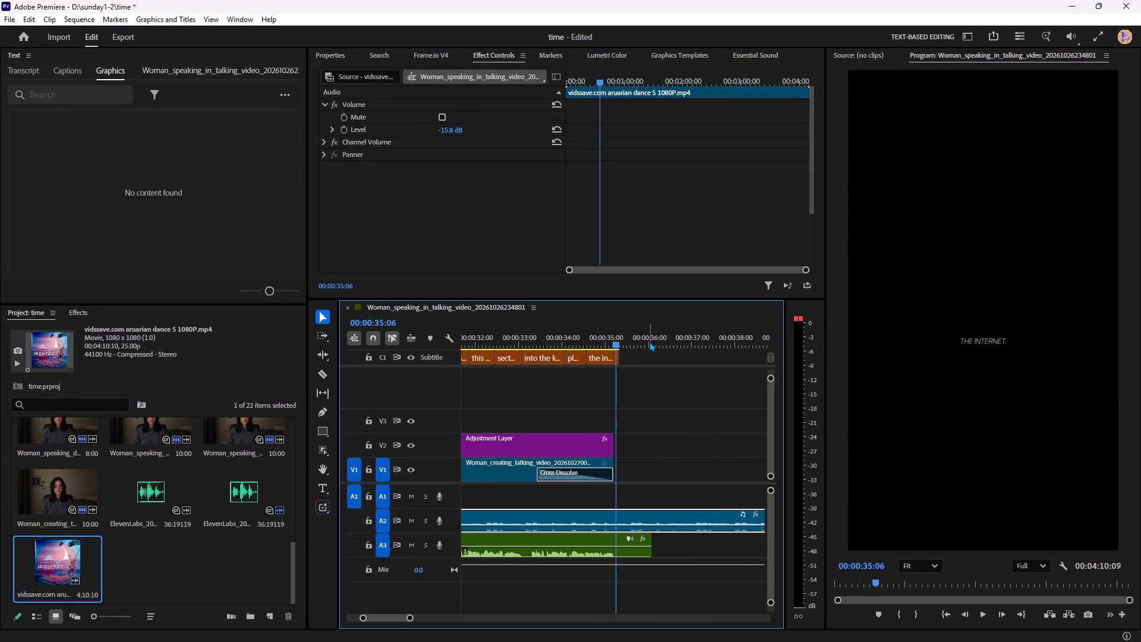
left_click(648, 341)
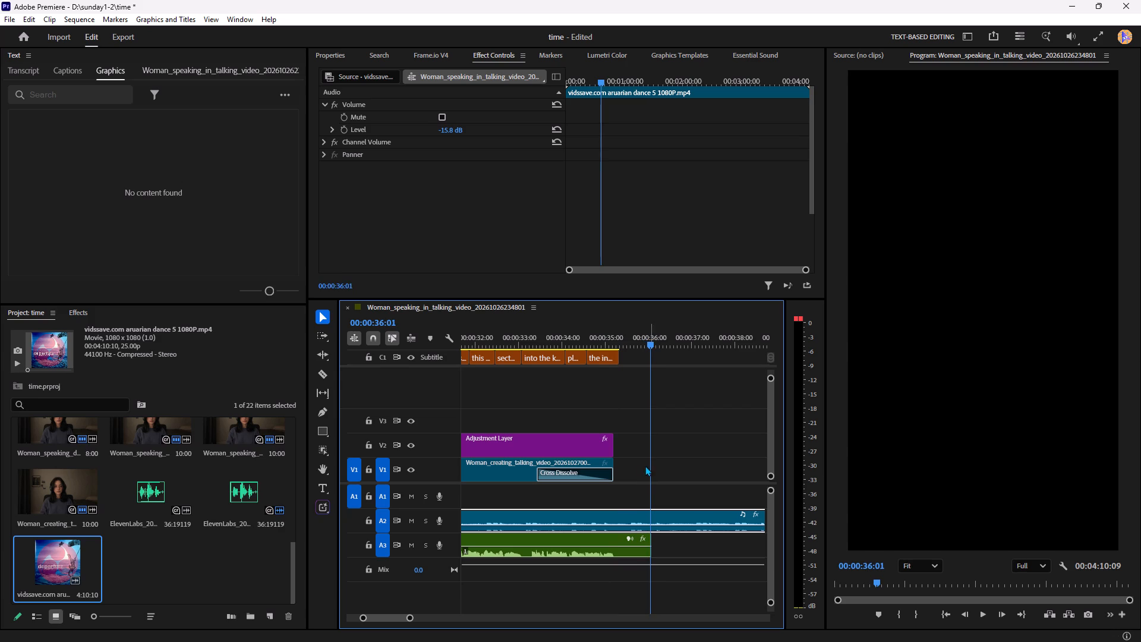
left_click(653, 521)
key("ctrl+k")
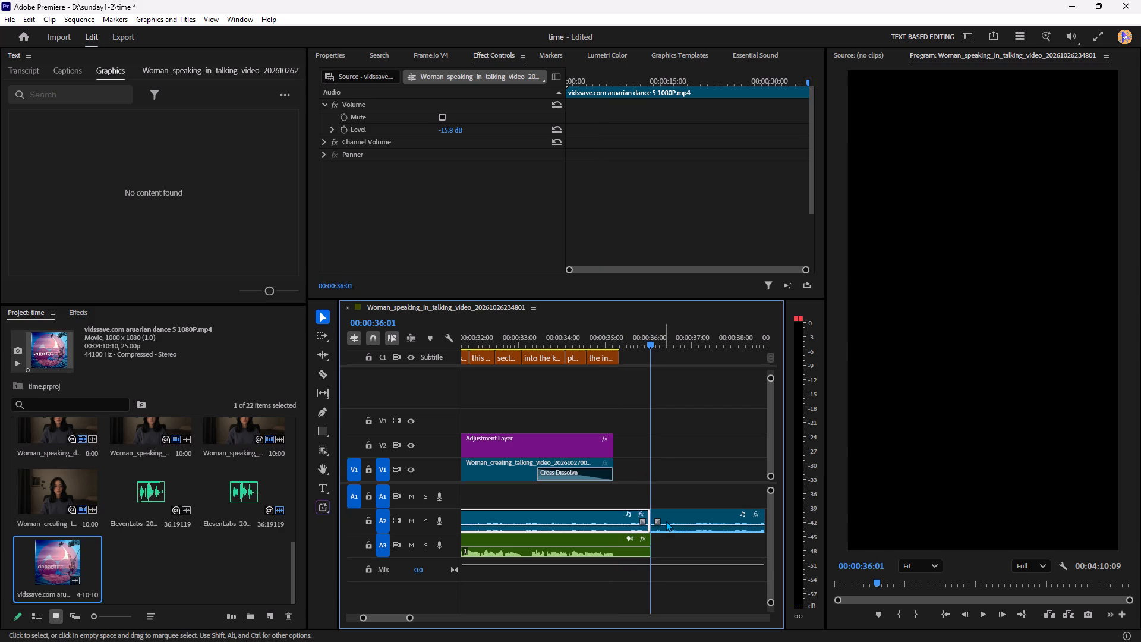
left_click(666, 521)
key("Delete")
Add a fade-out about 7 seconds long to the end of the aruarian dance clip on A2.
scroll(665, 522, "up", 3)
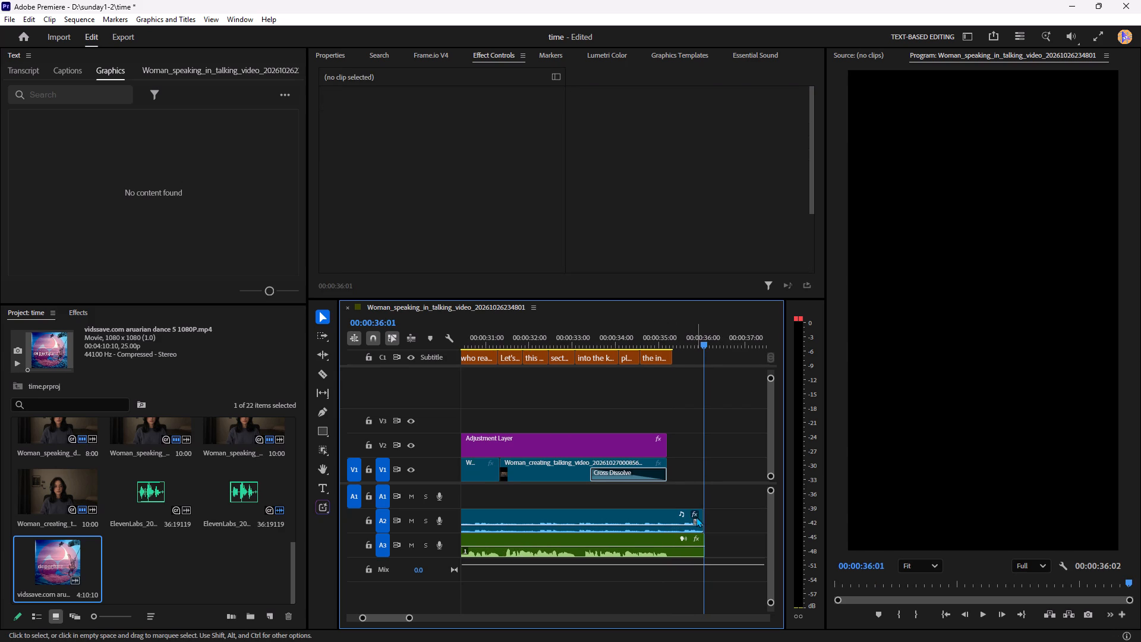
left_click_drag(695, 517, 585, 517)
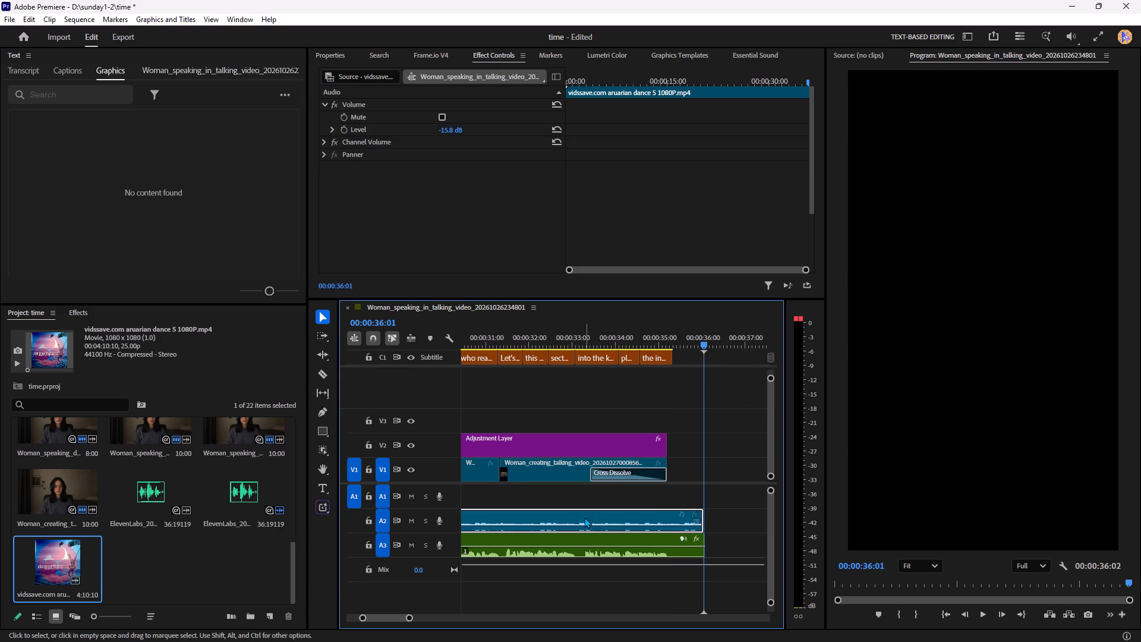
left_click_drag(696, 522, 549, 522)
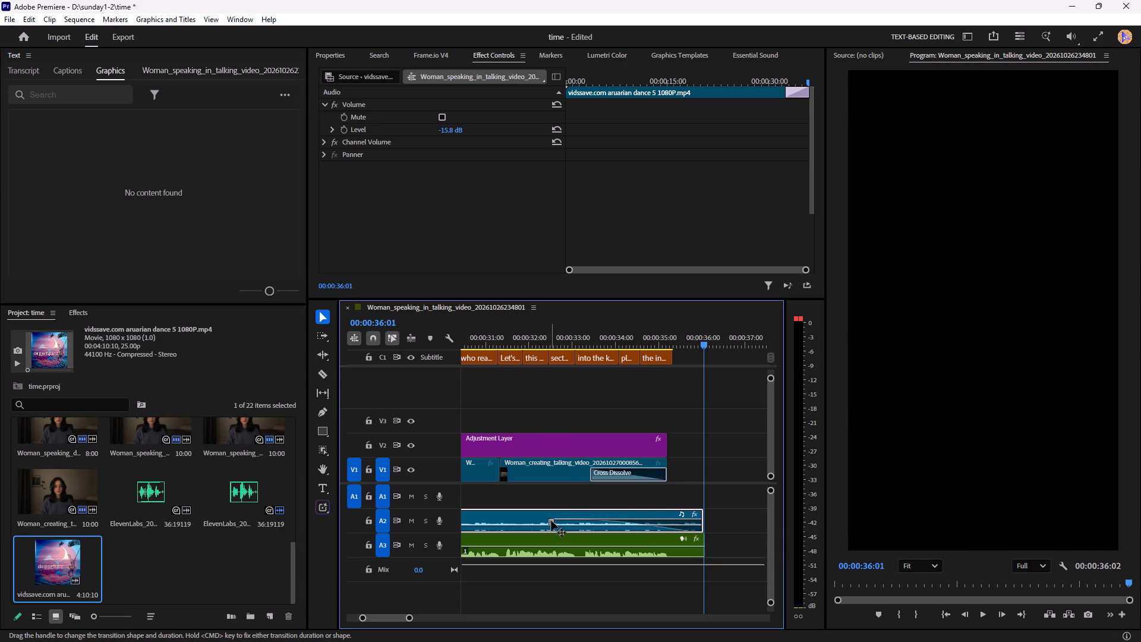
left_click_drag(551, 520, 490, 521)
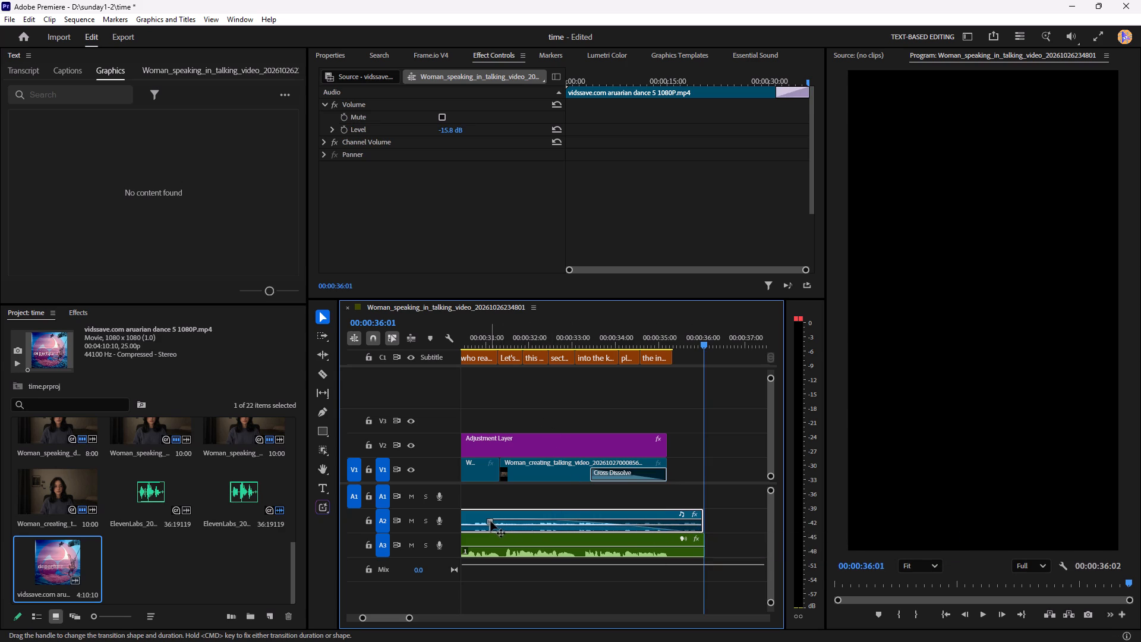
left_click_drag(409, 617, 488, 617)
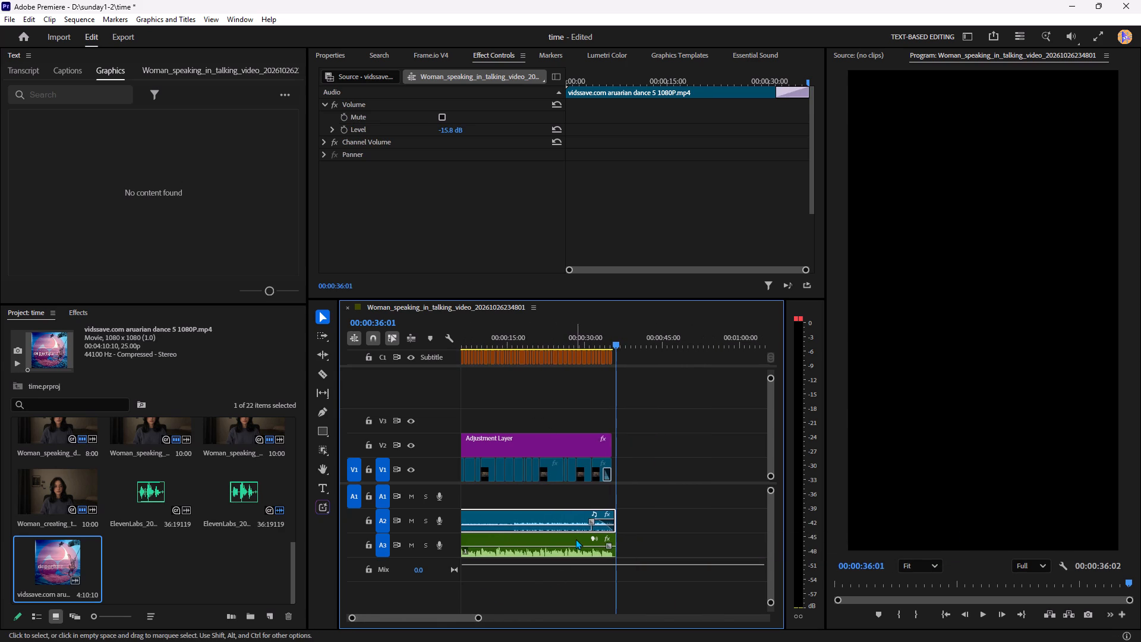
left_click_drag(592, 524, 581, 524)
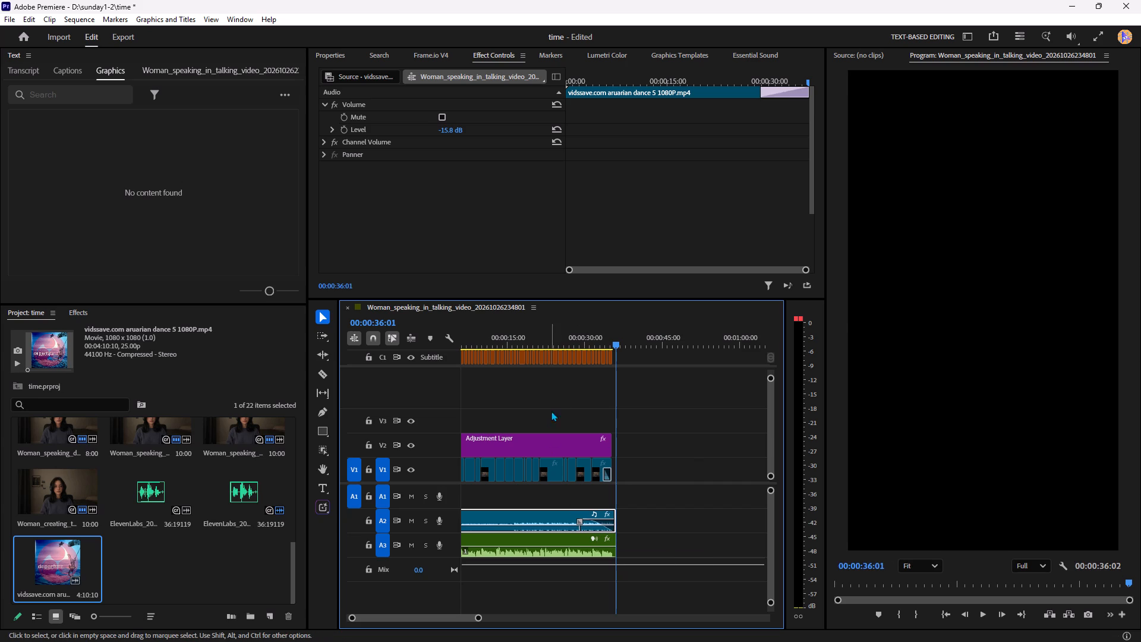
Play the closing part of the sequence to check the music fade-out, and replay the edit from the start.
left_click(570, 347)
key("space")
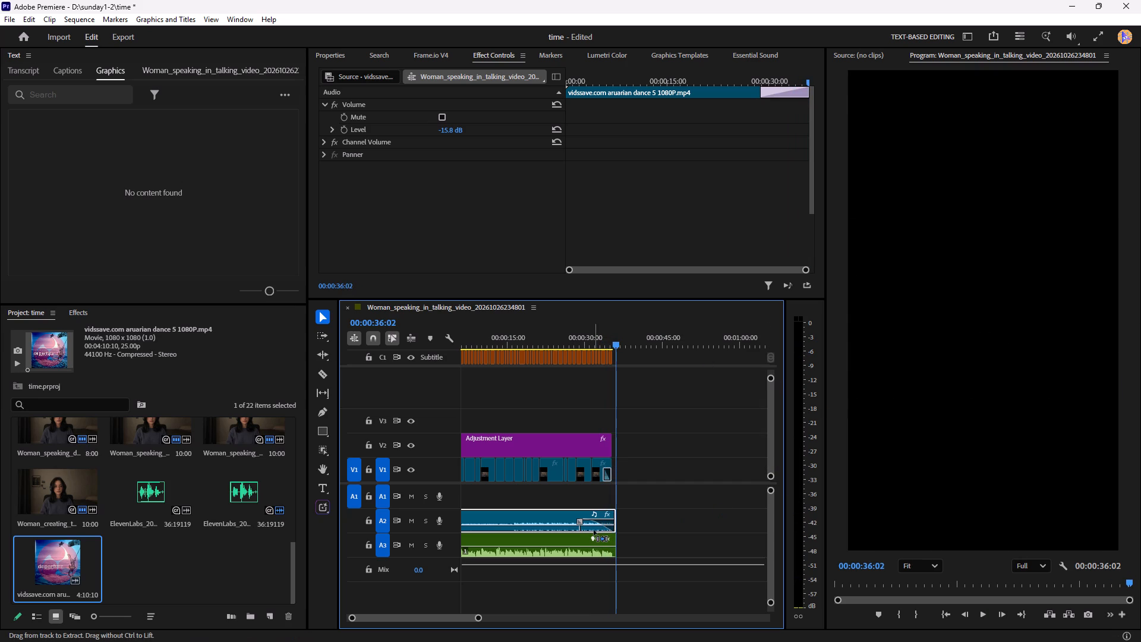
left_click_drag(510, 346, 453, 345)
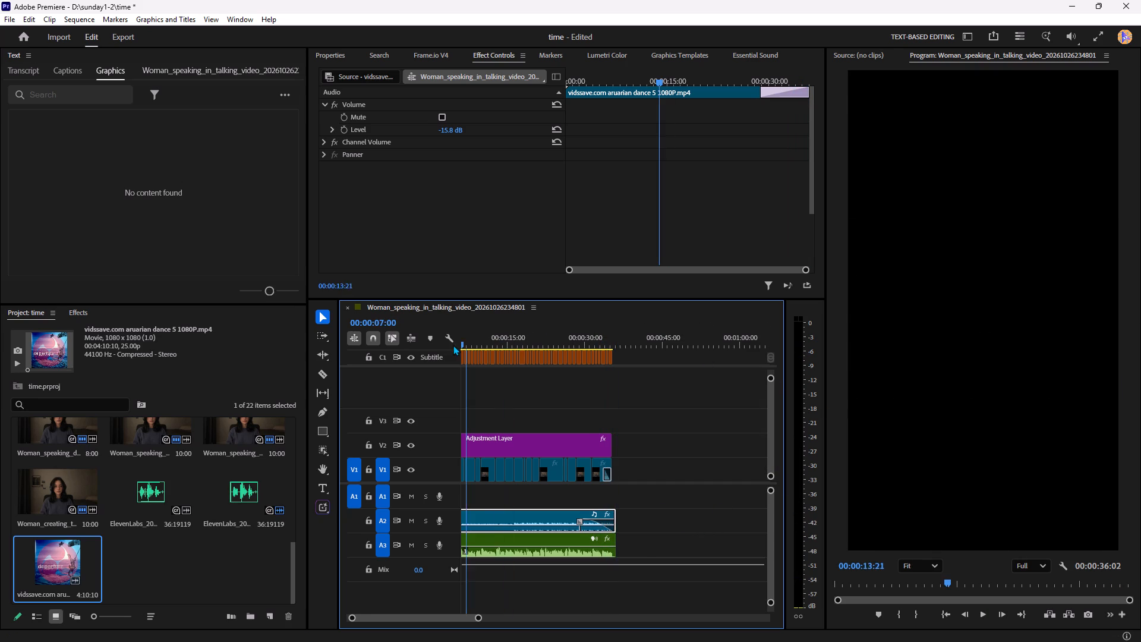
left_click_drag(453, 345, 294, 345)
key("space")
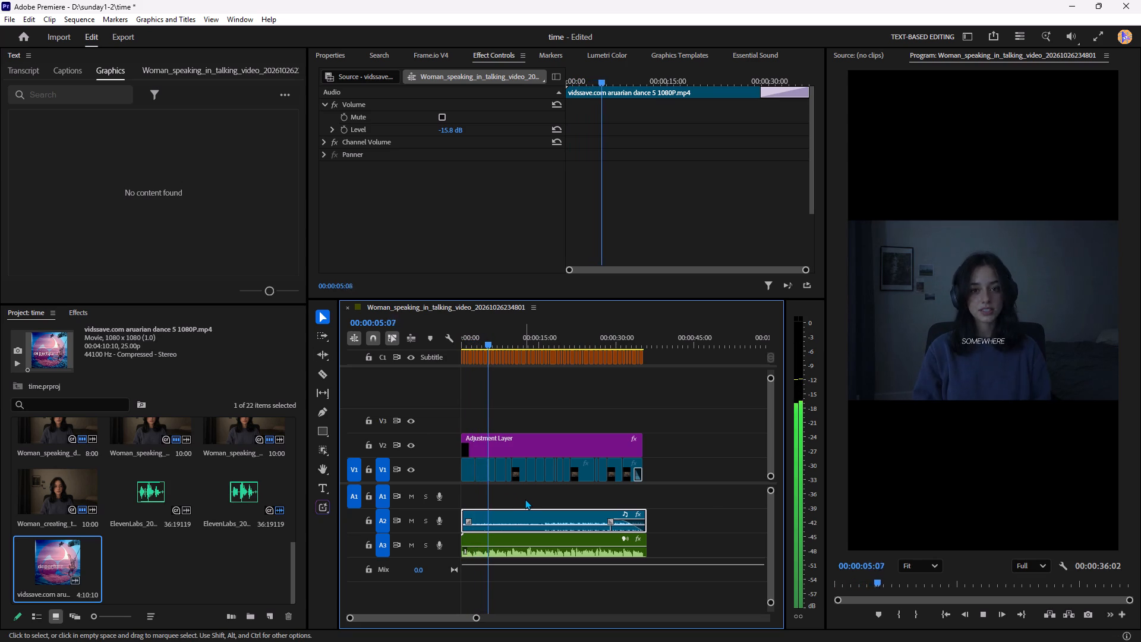
Export the entire sequence as time1.mp4 in H.264 format with video output turned on.
key("ctrl+m")
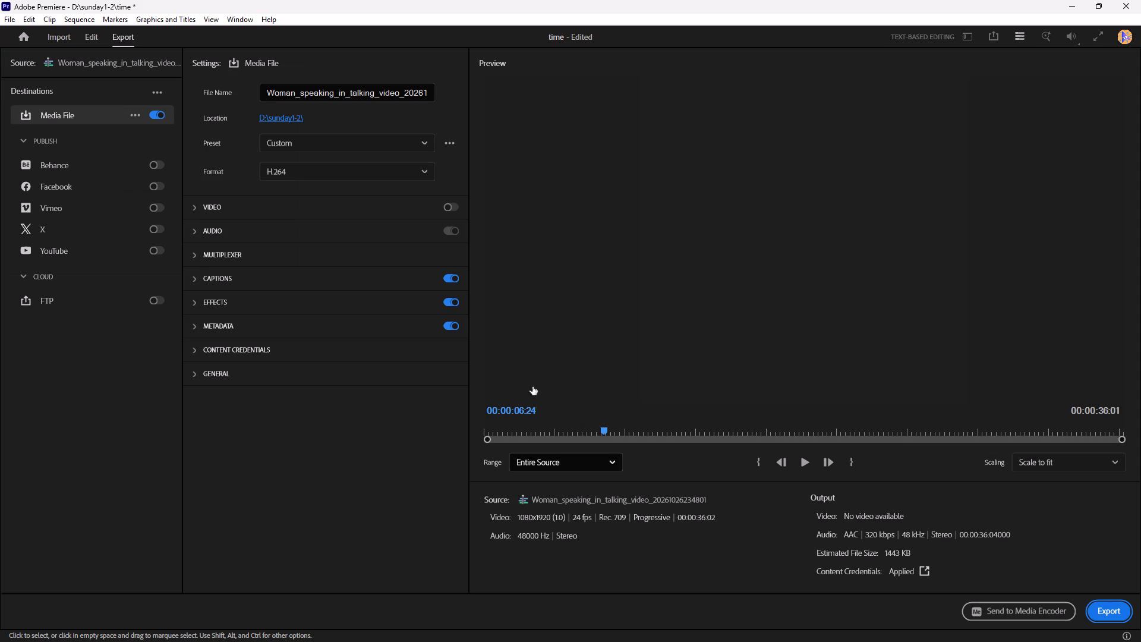
left_click_drag(270, 95, 311, 102)
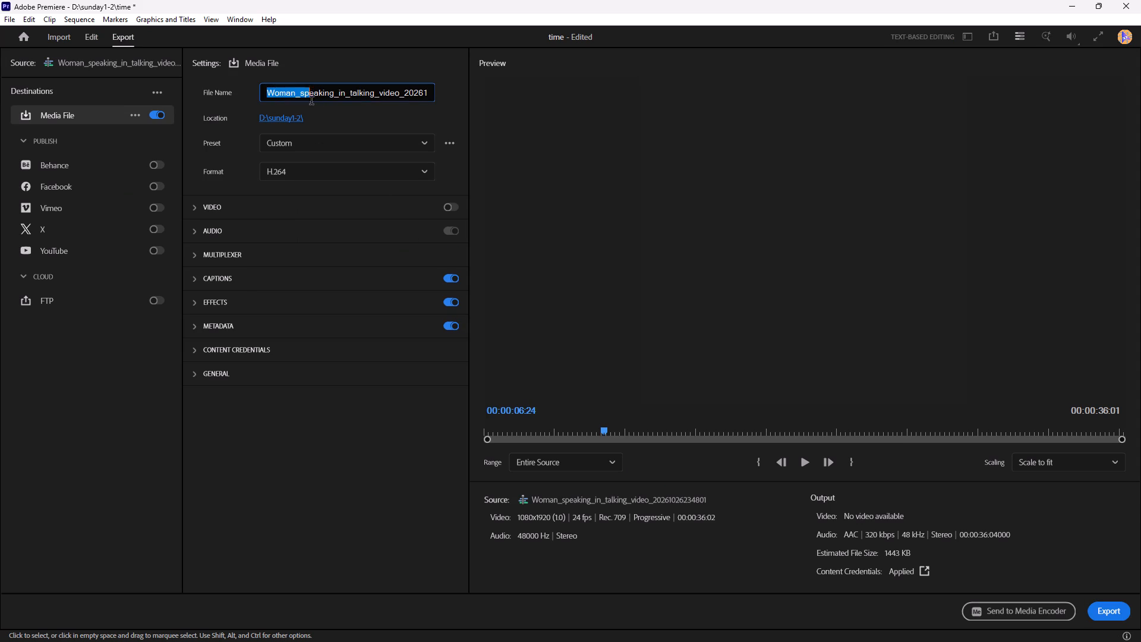
left_click_drag(311, 102, 406, 112)
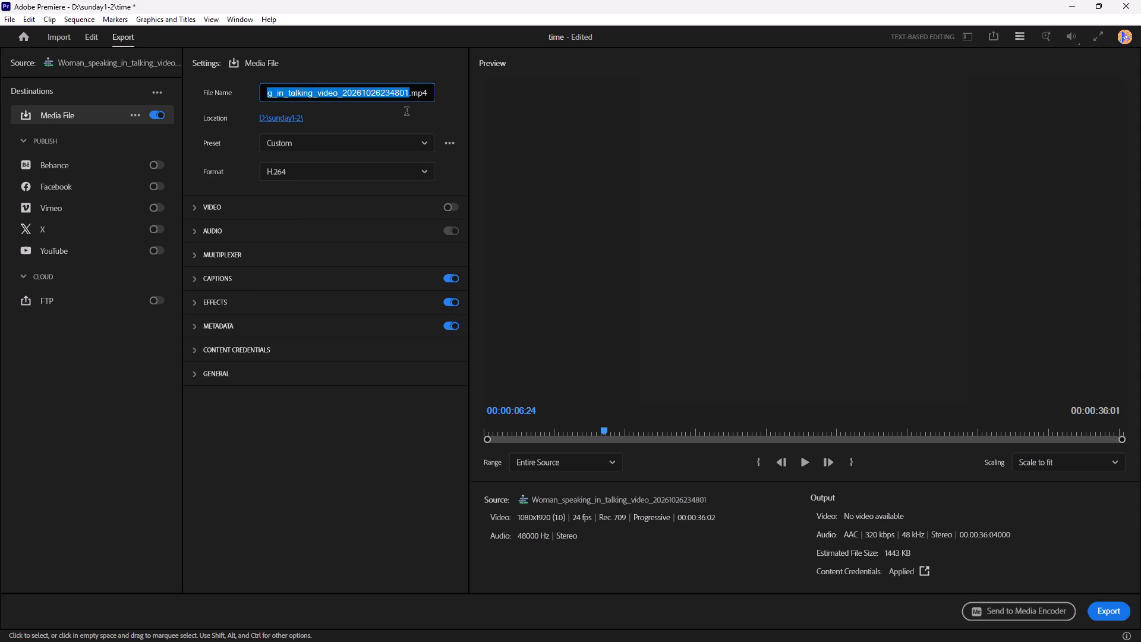
type("time1")
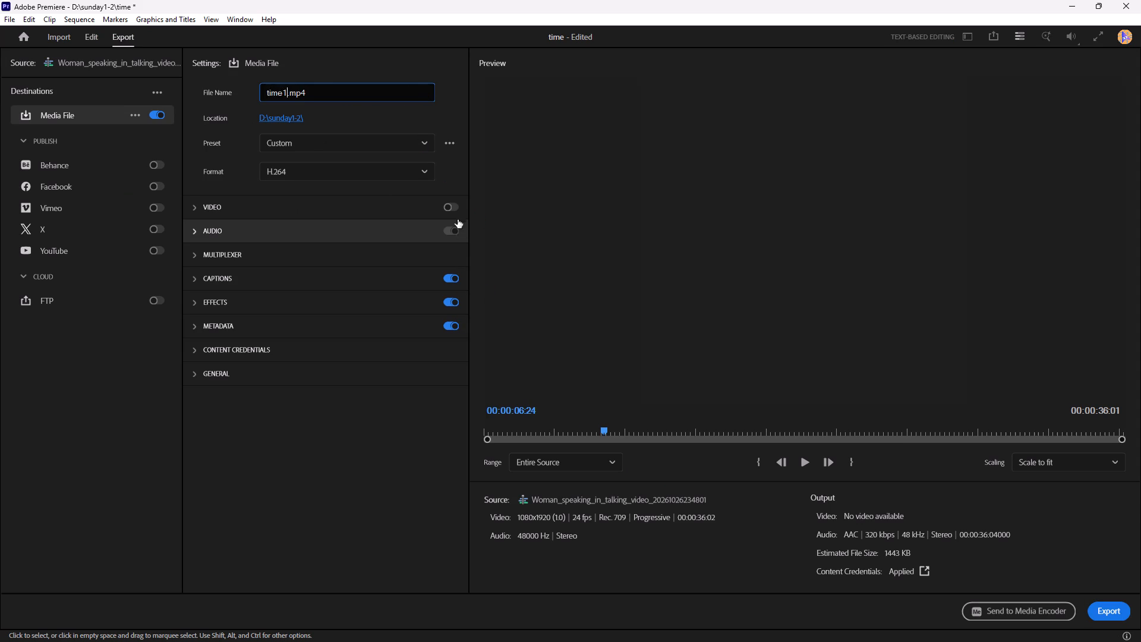
left_click(455, 210)
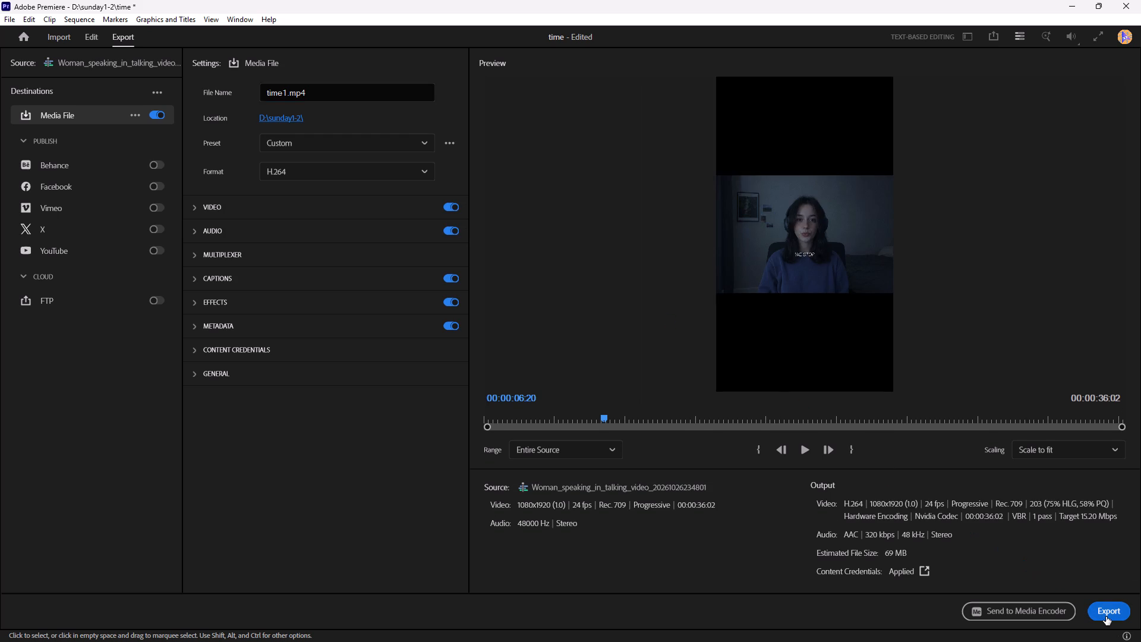
left_click(1106, 616)
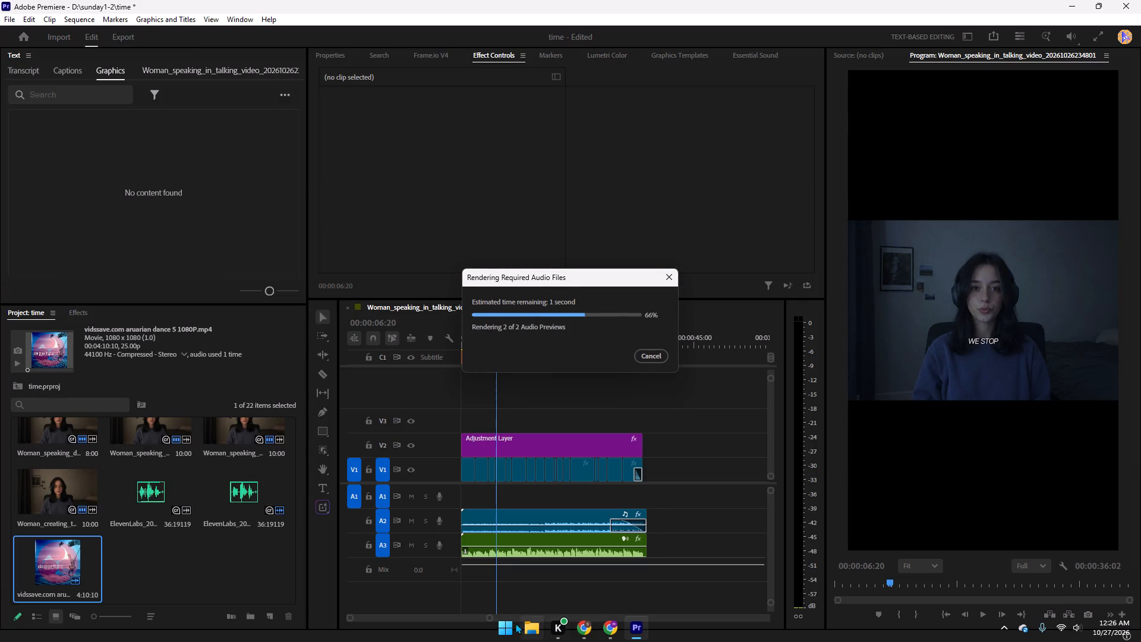